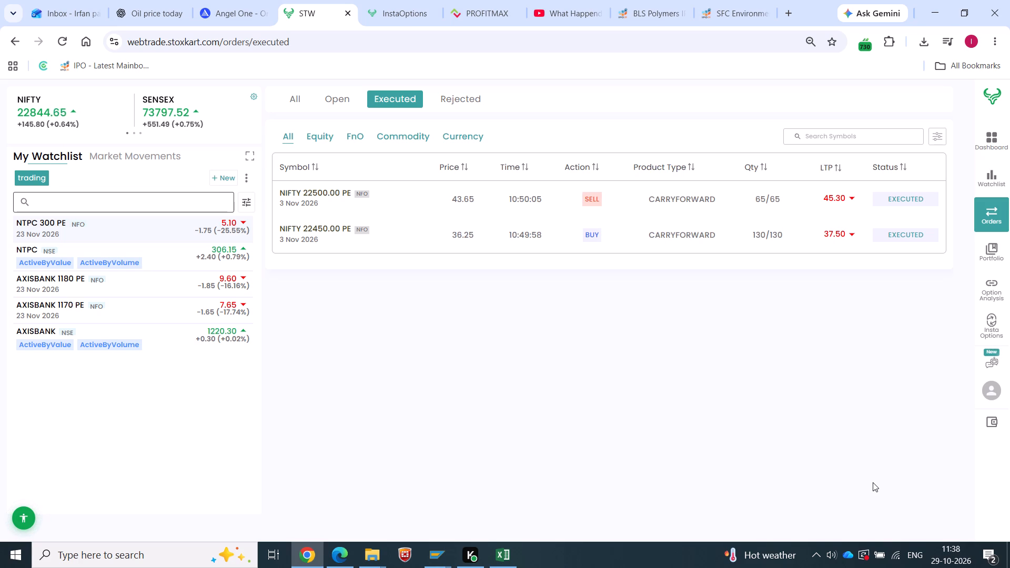
Switch the order book from executed to open orders and review the pending orders across all segments.
click(349, 95)
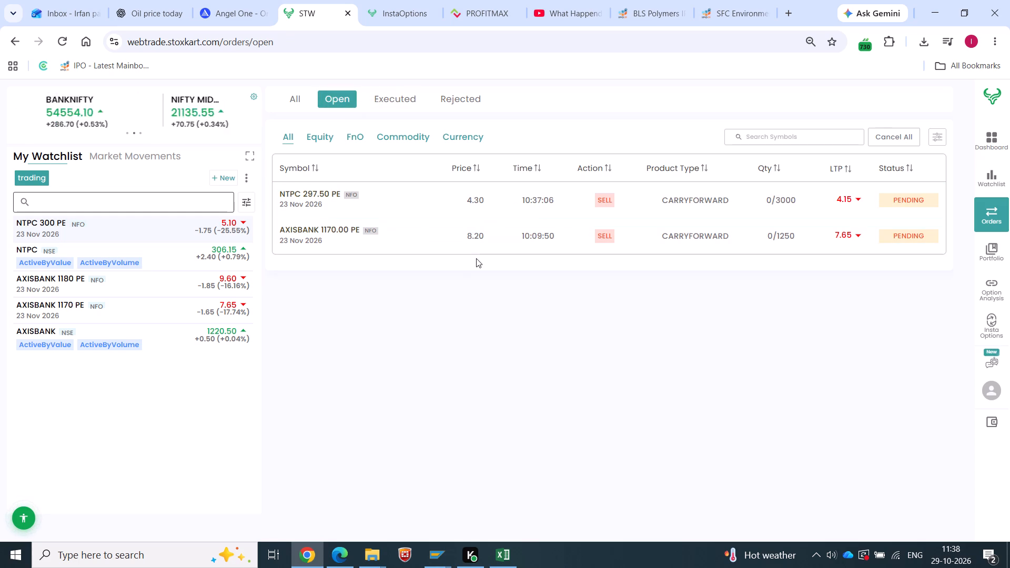
scroll(819, 261, up, 4)
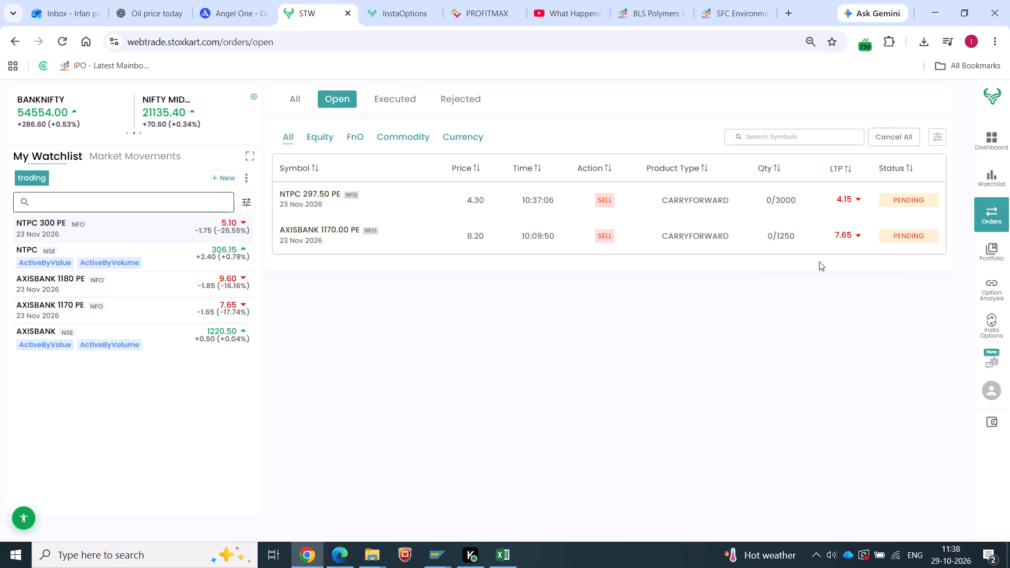
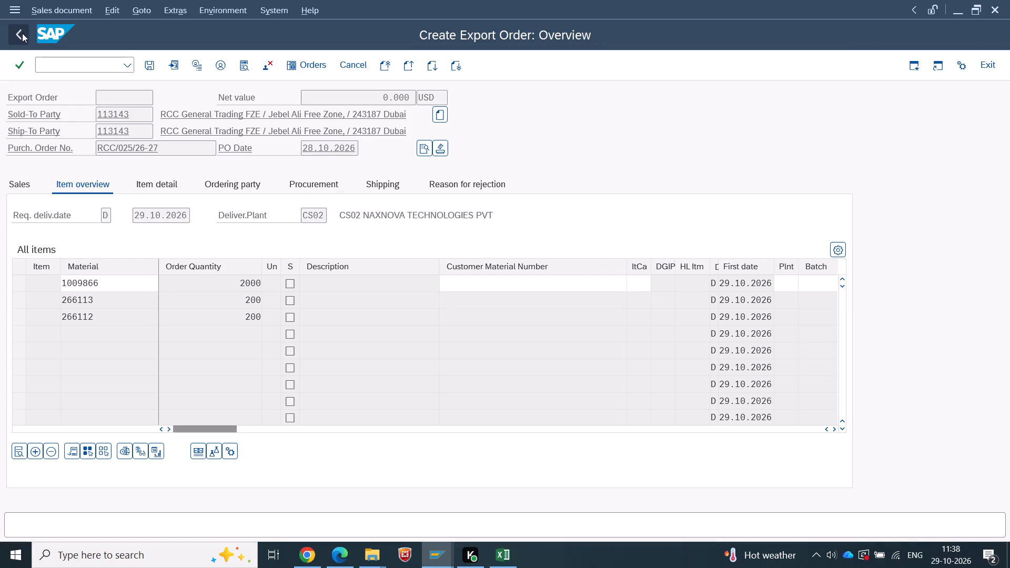
Leave the export order entry for purchase order RCC/025/26-27 and return to the initial screen for creating sales orders.
click(269, 280)
key(Return)
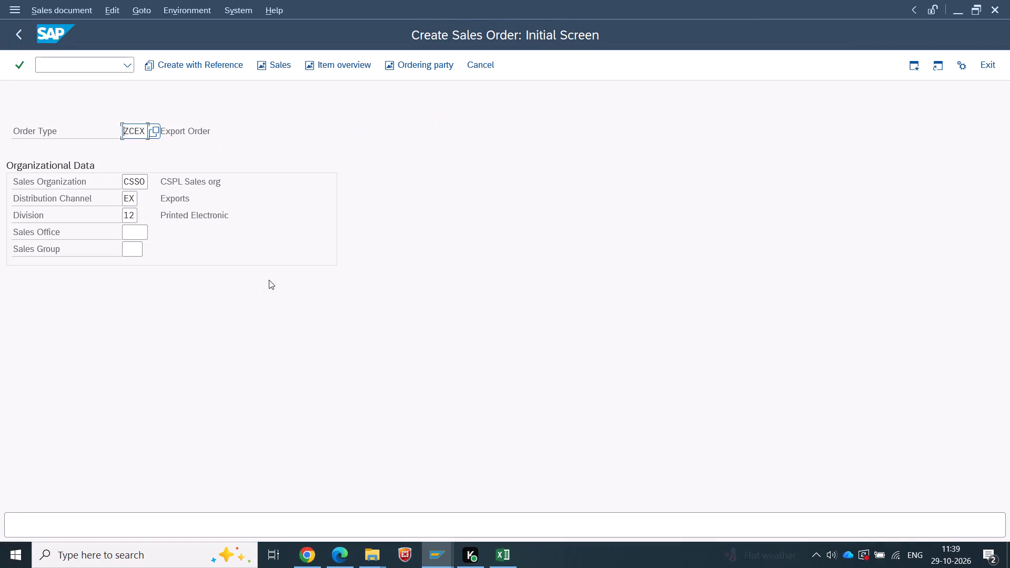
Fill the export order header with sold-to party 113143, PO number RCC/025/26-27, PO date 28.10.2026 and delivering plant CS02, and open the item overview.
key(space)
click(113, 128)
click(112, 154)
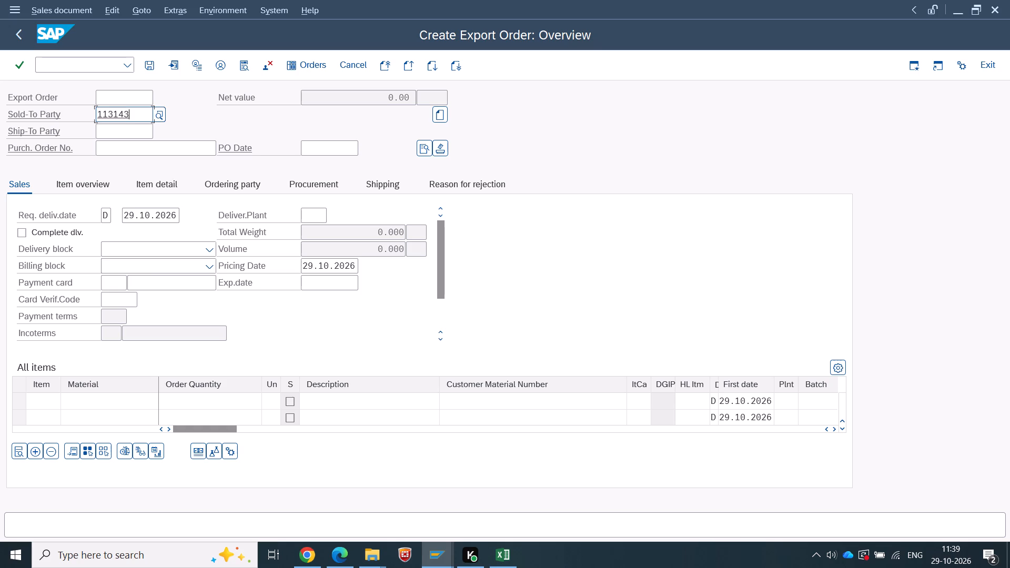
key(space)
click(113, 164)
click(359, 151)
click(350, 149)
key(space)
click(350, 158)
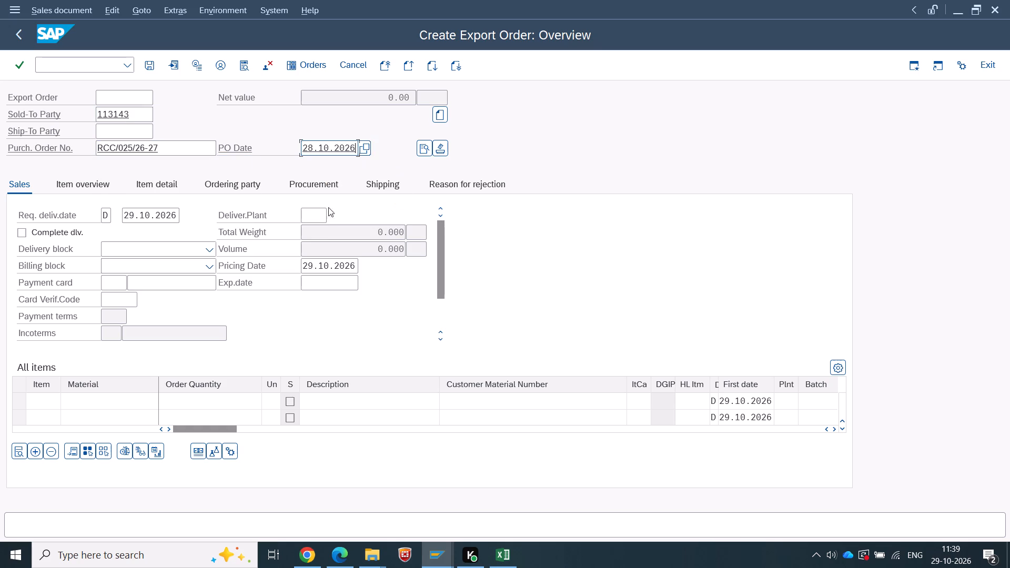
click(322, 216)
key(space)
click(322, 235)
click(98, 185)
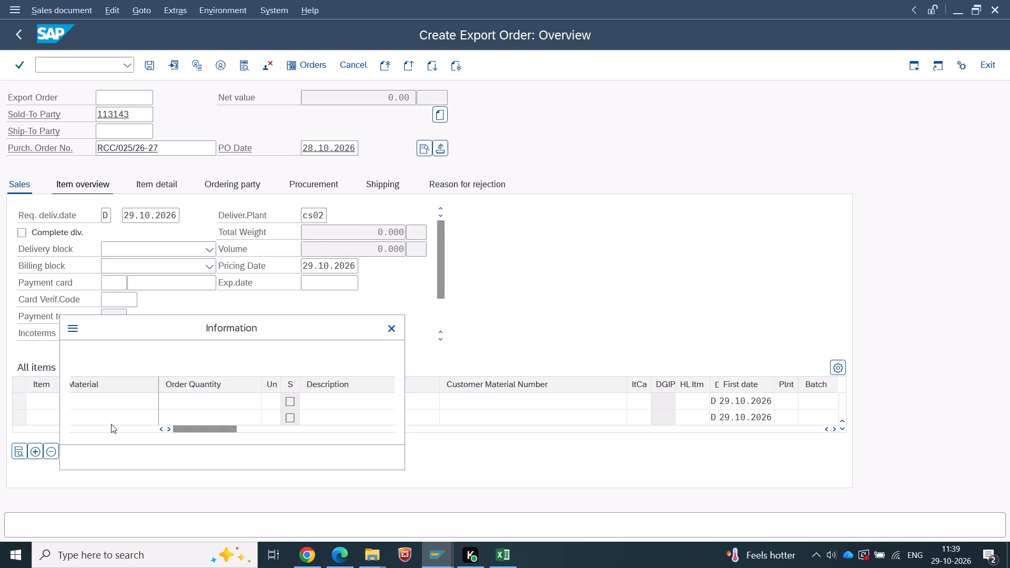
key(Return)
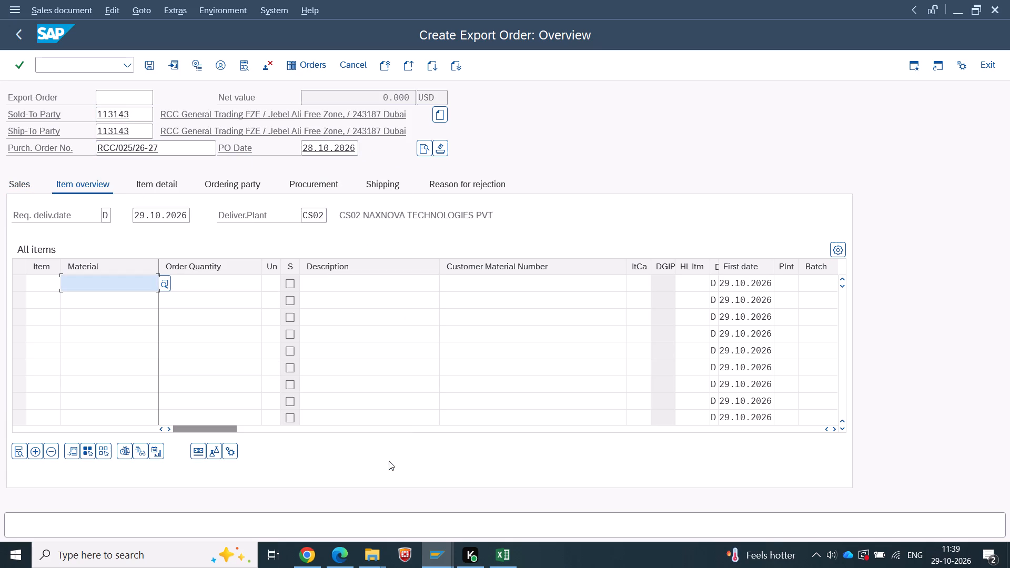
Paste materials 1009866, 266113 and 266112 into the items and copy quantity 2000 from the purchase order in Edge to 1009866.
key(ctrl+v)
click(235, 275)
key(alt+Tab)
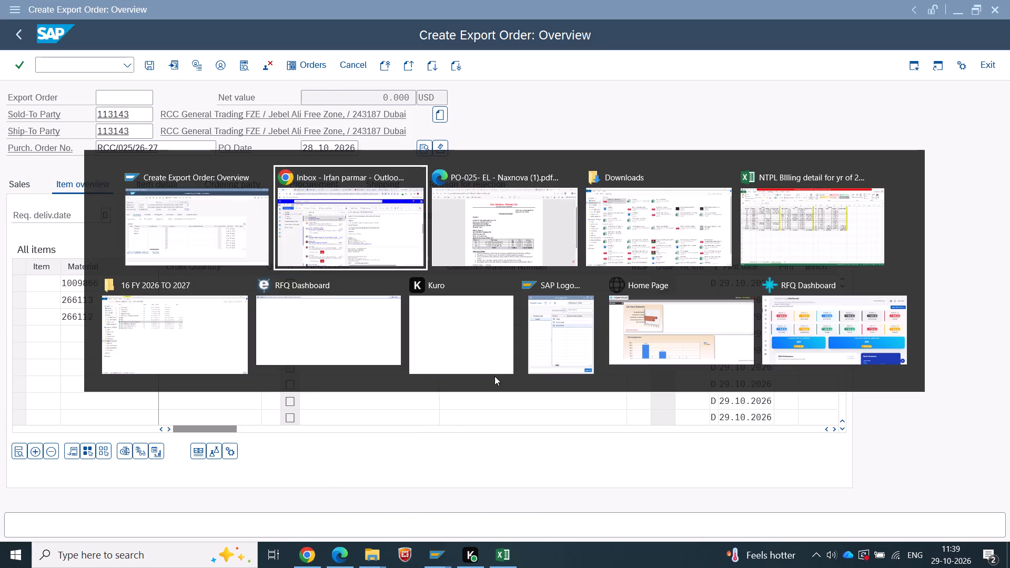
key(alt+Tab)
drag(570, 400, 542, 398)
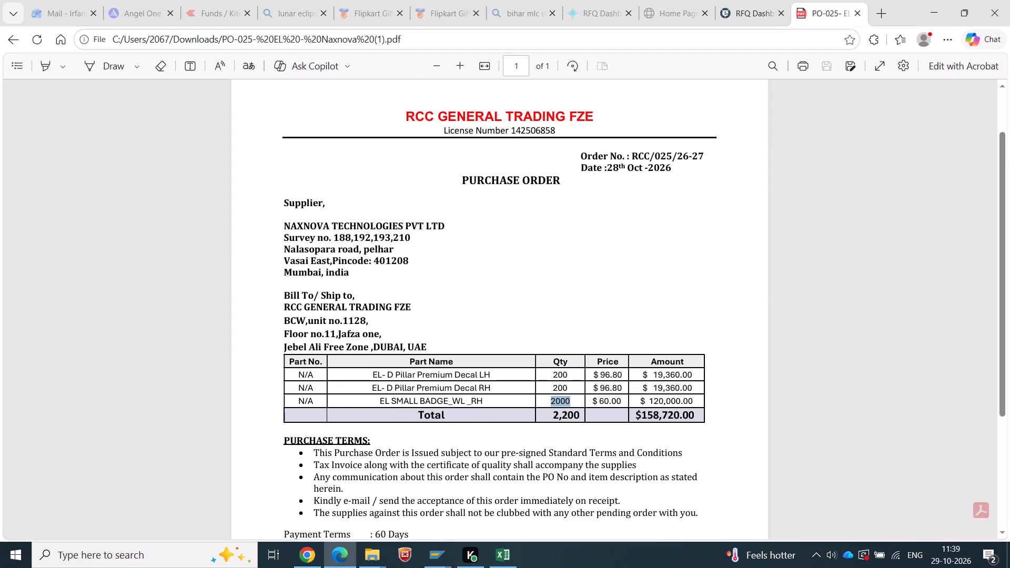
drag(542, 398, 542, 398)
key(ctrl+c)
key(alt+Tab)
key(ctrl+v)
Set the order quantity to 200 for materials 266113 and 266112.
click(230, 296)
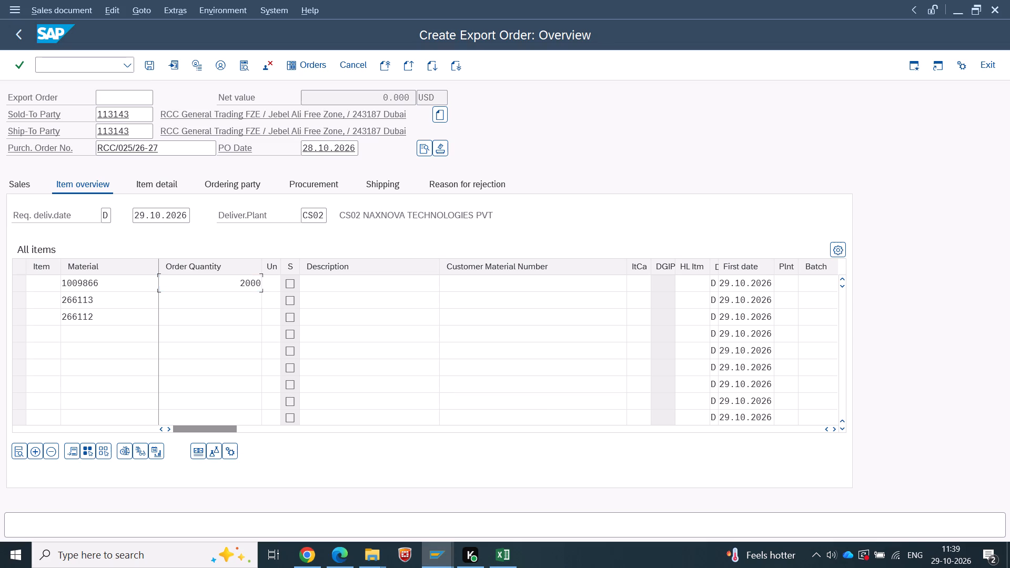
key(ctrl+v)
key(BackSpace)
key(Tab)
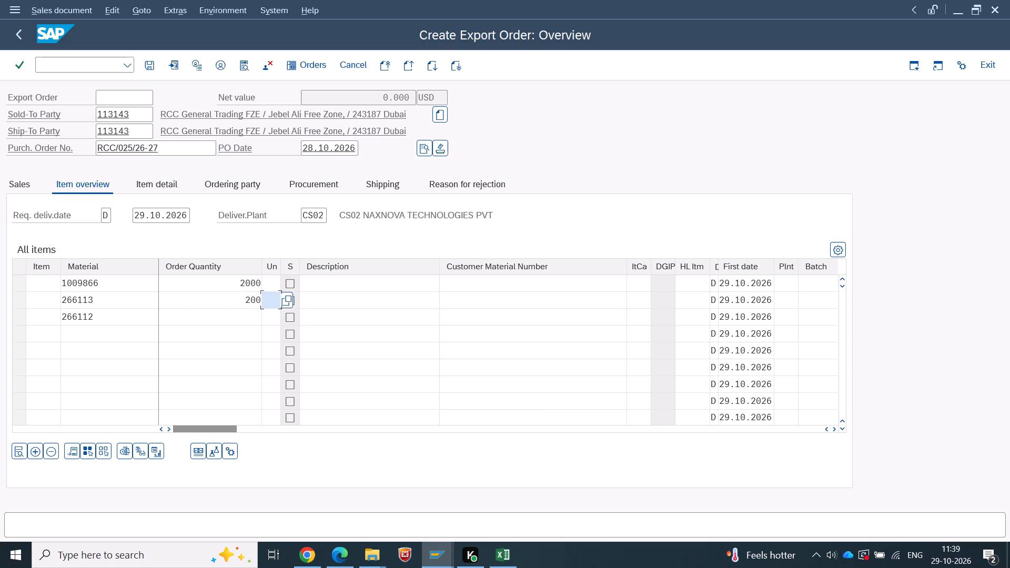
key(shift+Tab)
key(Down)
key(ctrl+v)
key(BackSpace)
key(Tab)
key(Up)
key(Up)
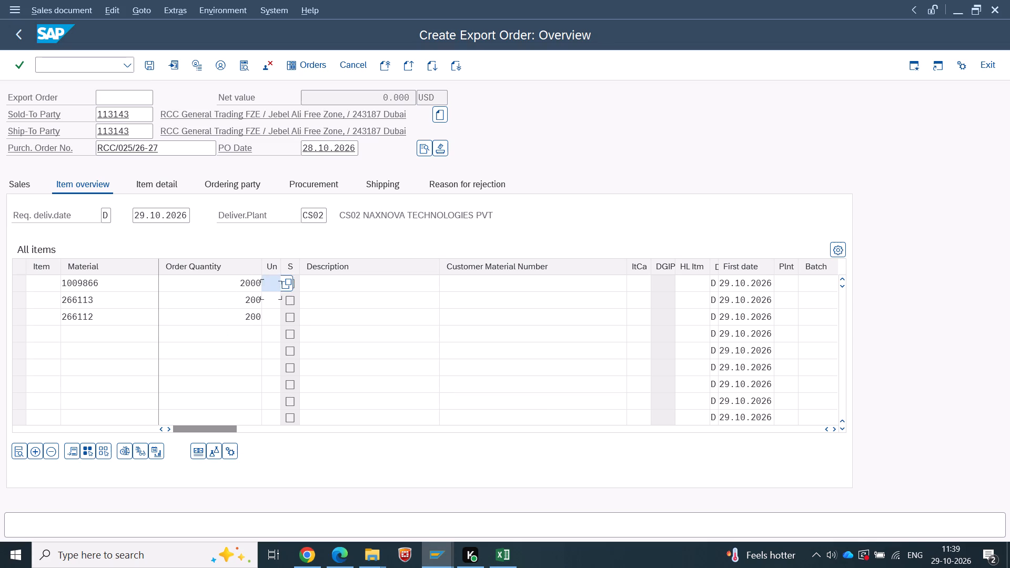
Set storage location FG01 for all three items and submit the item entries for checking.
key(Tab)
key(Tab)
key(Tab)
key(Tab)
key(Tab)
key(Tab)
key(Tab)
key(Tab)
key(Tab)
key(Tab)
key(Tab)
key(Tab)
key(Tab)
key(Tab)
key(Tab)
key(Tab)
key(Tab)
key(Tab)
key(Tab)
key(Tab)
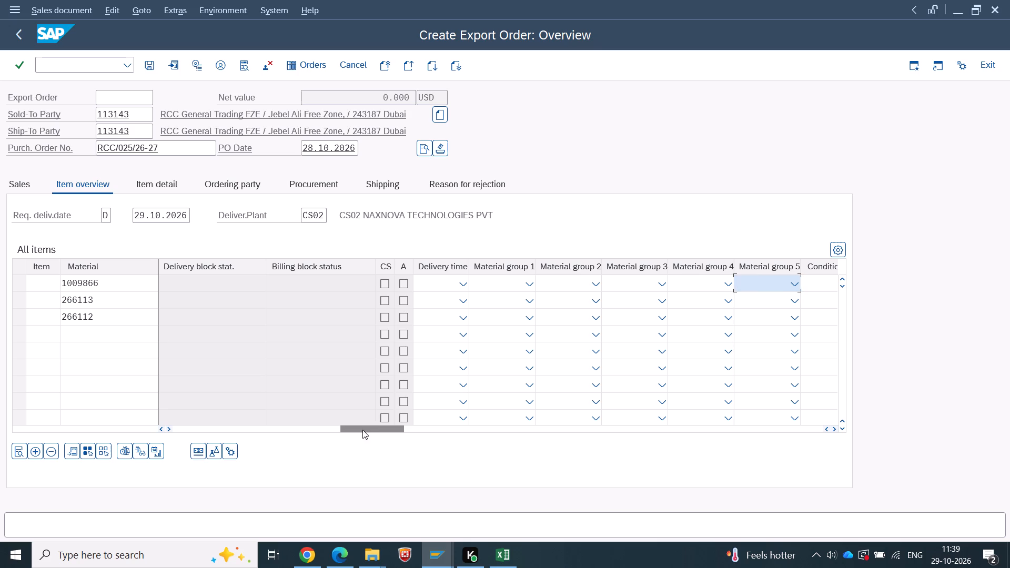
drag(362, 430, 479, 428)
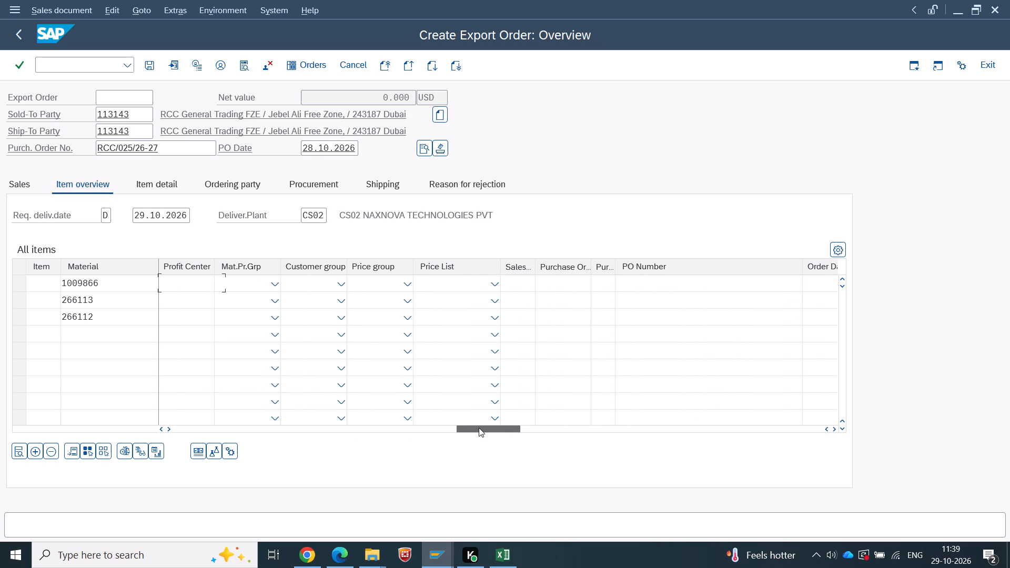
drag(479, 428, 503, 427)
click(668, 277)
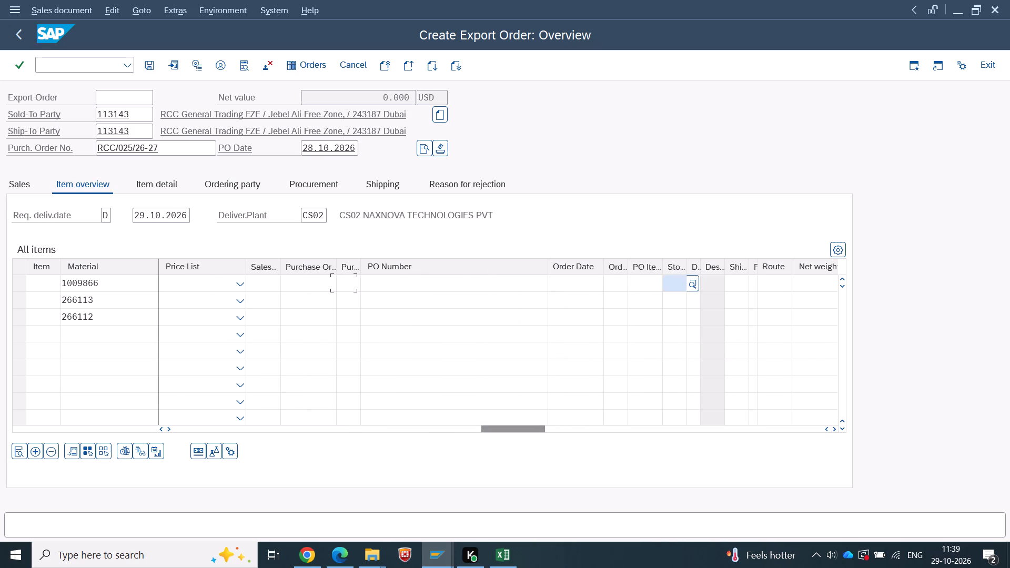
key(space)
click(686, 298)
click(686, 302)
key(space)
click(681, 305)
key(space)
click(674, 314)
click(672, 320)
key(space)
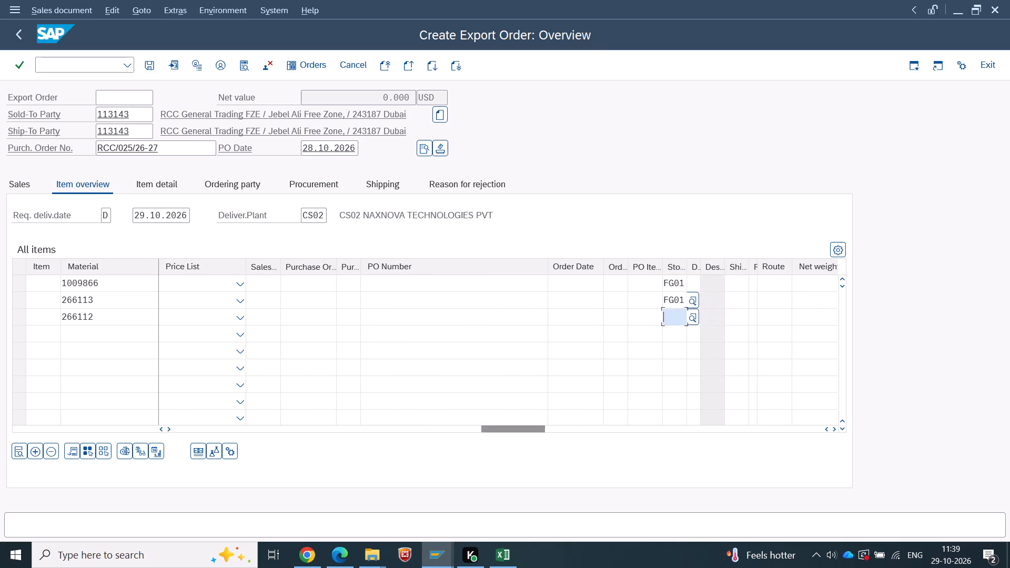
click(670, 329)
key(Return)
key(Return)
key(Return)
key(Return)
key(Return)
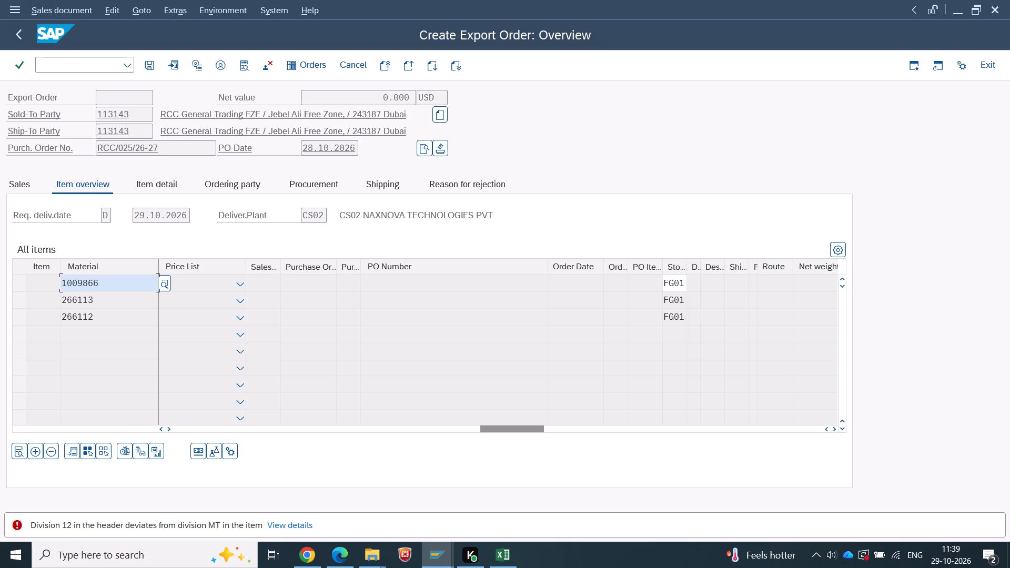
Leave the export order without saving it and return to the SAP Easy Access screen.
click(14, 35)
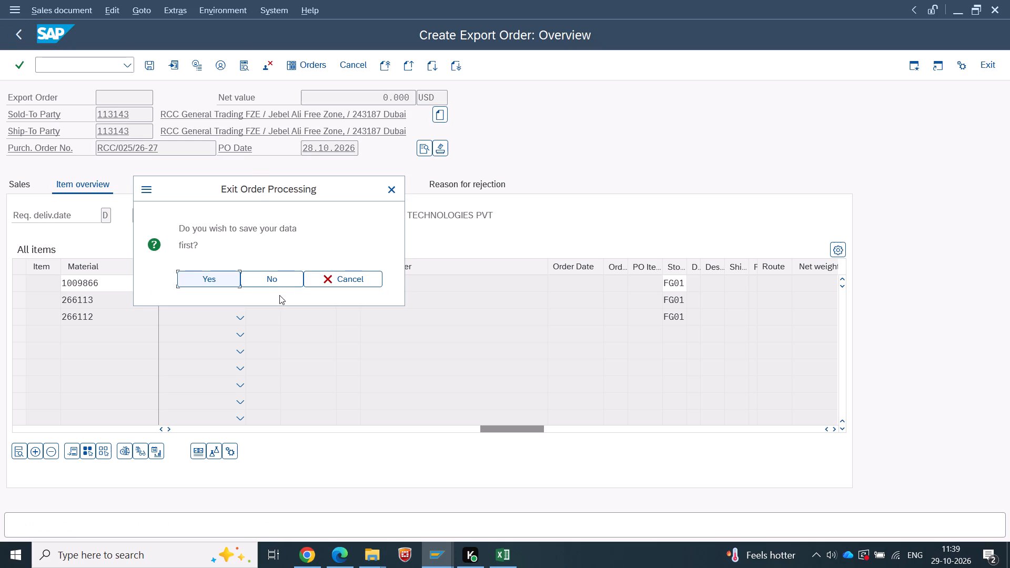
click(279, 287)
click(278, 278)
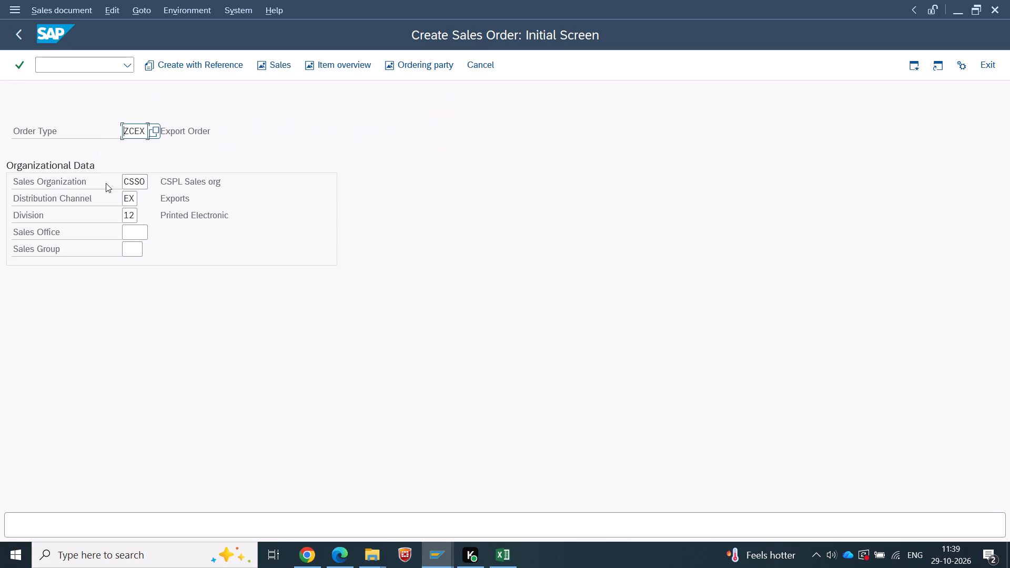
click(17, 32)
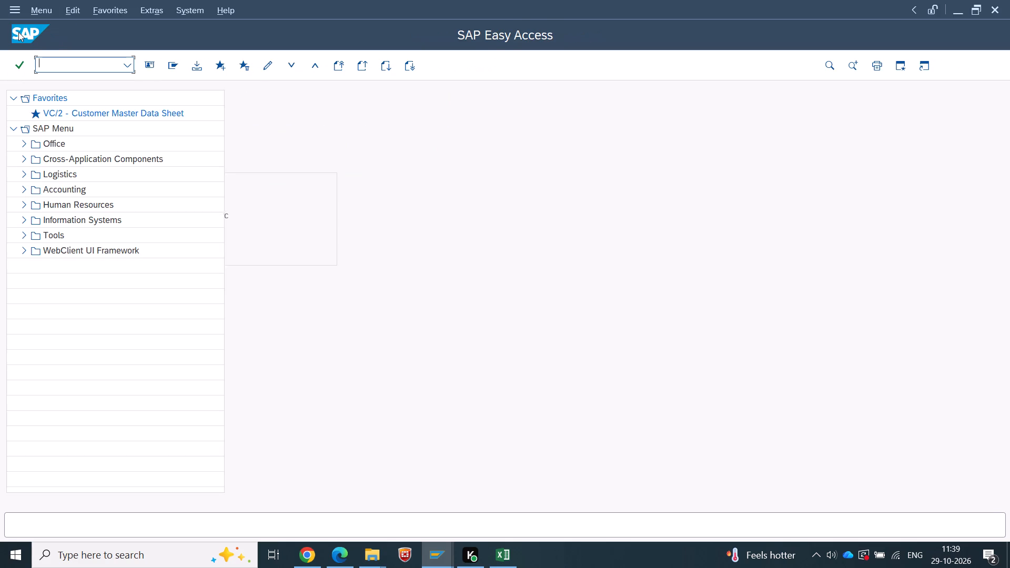
Start transaction VA01 and open a new order with type ZCEX, sales organization CSSO, distribution channel EX and division 12.
text(va01)
key(Return)
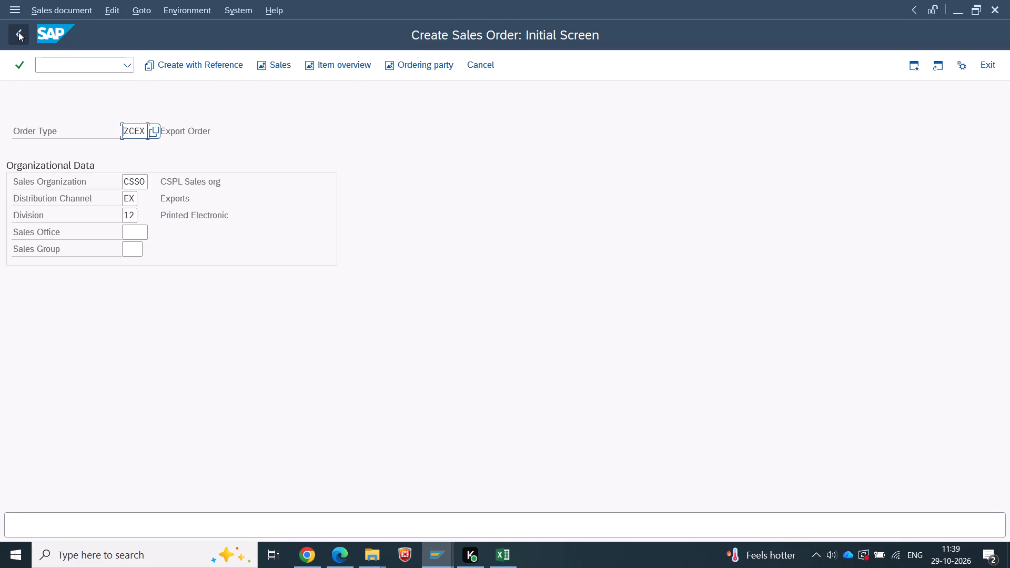
key(Return)
Enter sold-to party 113143, PO number RCC/025/26-27, PO date 28.10.2026 and delivering plant CS02 in the header, and open the item overview.
key(space)
click(143, 139)
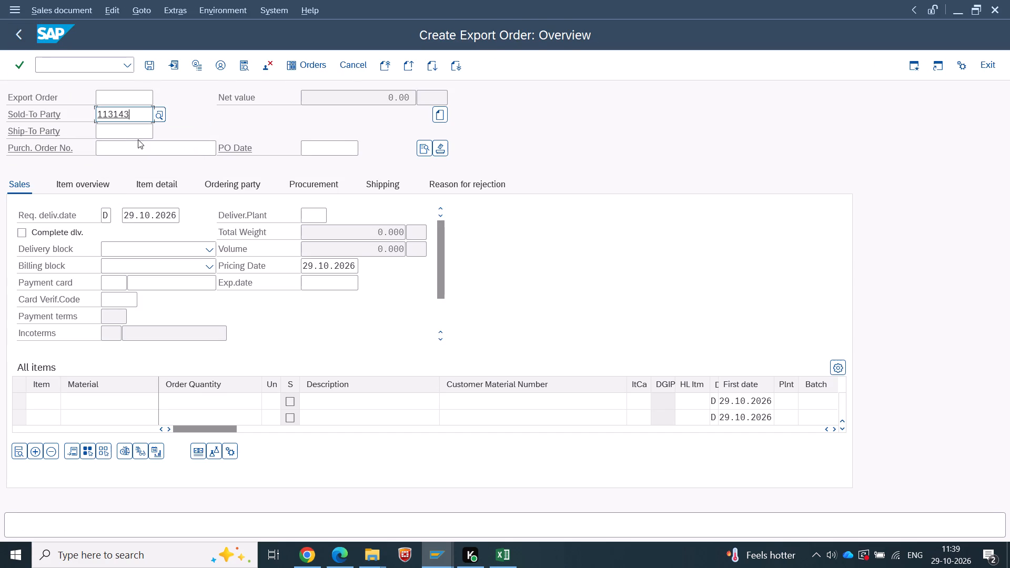
click(132, 139)
click(132, 147)
key(space)
click(135, 158)
click(319, 145)
key(space)
click(320, 160)
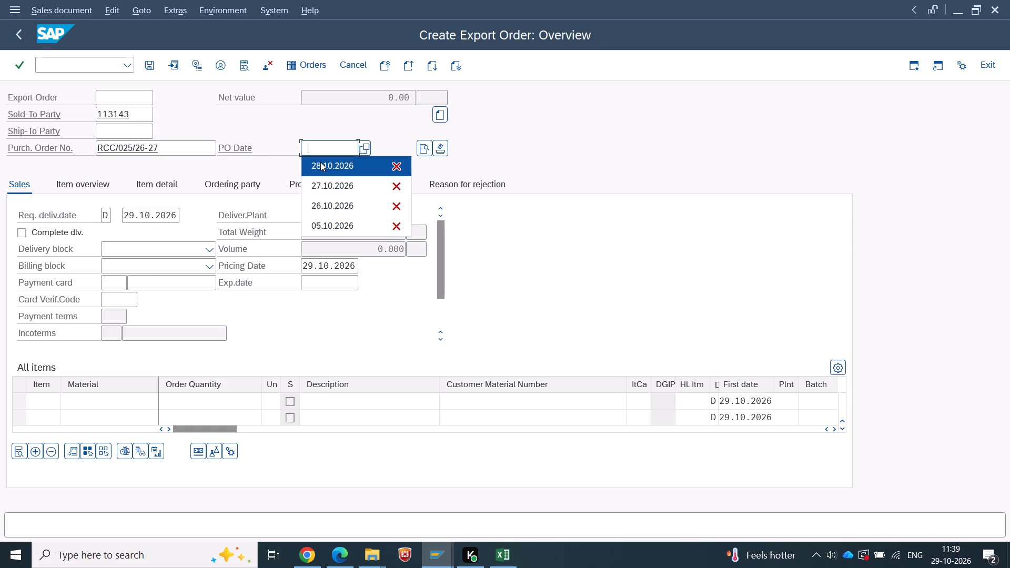
drag(318, 222, 317, 218)
key(space)
click(320, 232)
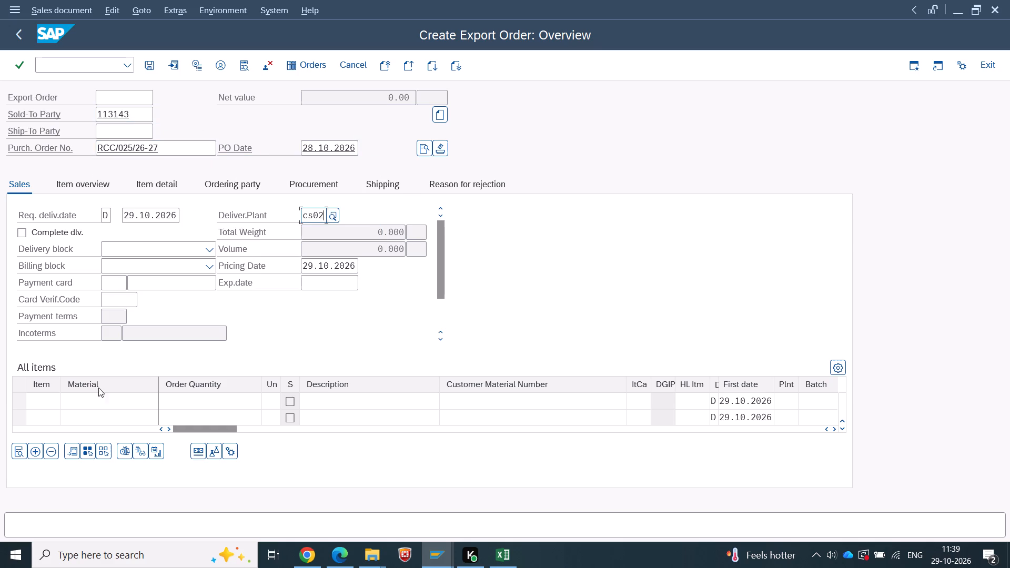
click(82, 187)
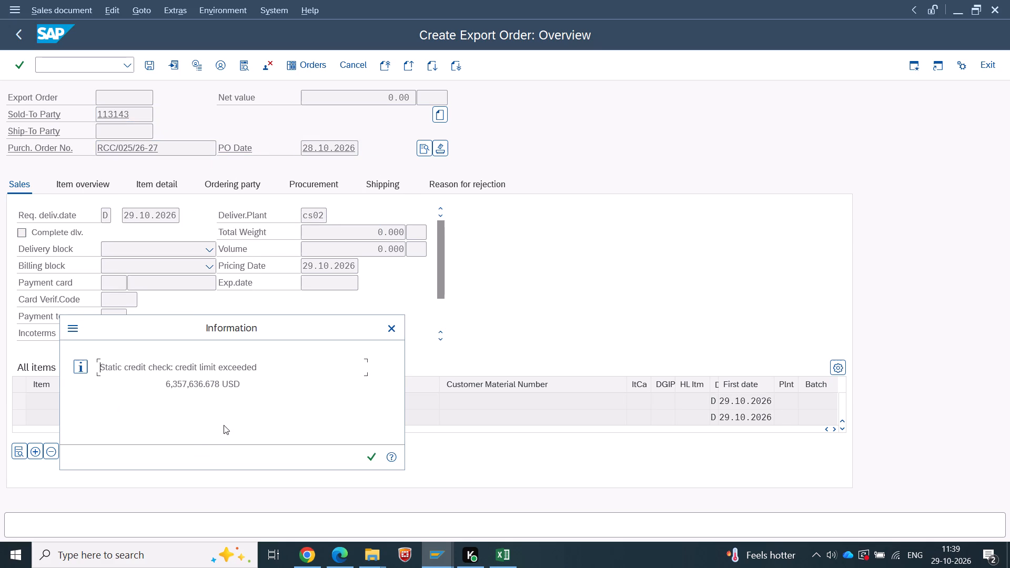
key(Return)
Enter materials 1009866, 266112 and 266113 in the first three item rows.
key(alt+Tab)
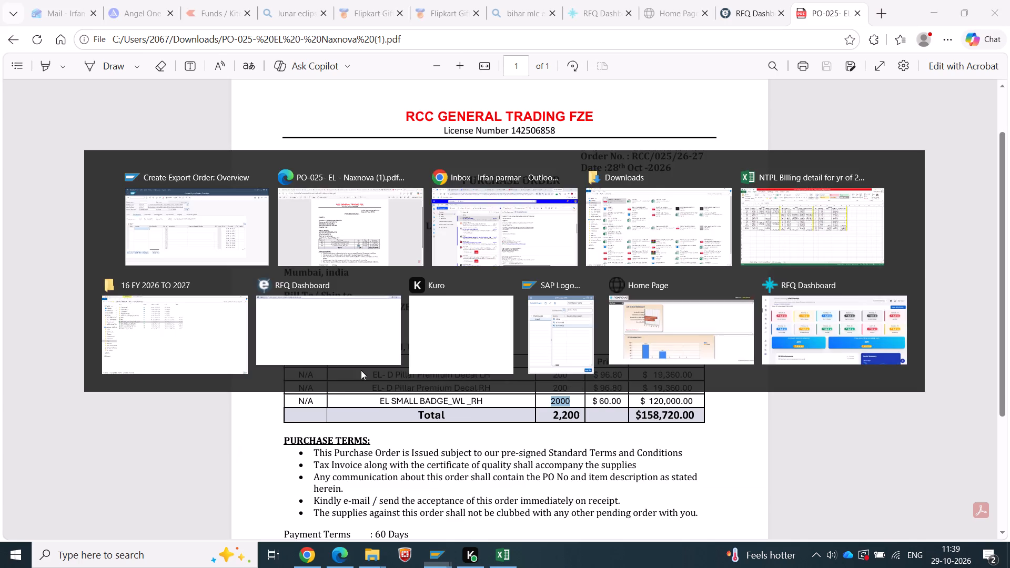
key(alt+Tab)
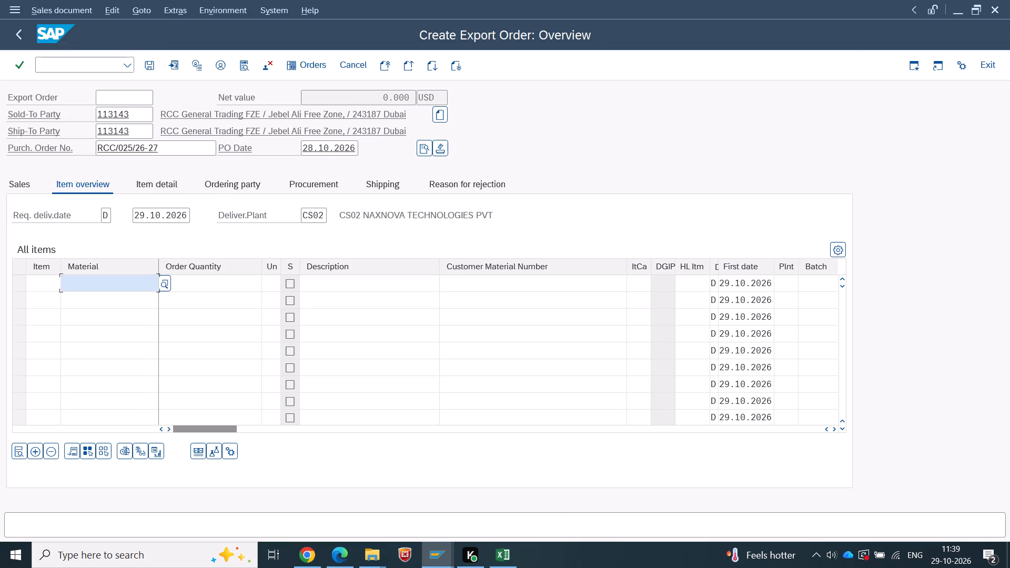
key(space)
click(115, 13)
click(69, 293)
key(space)
click(105, 61)
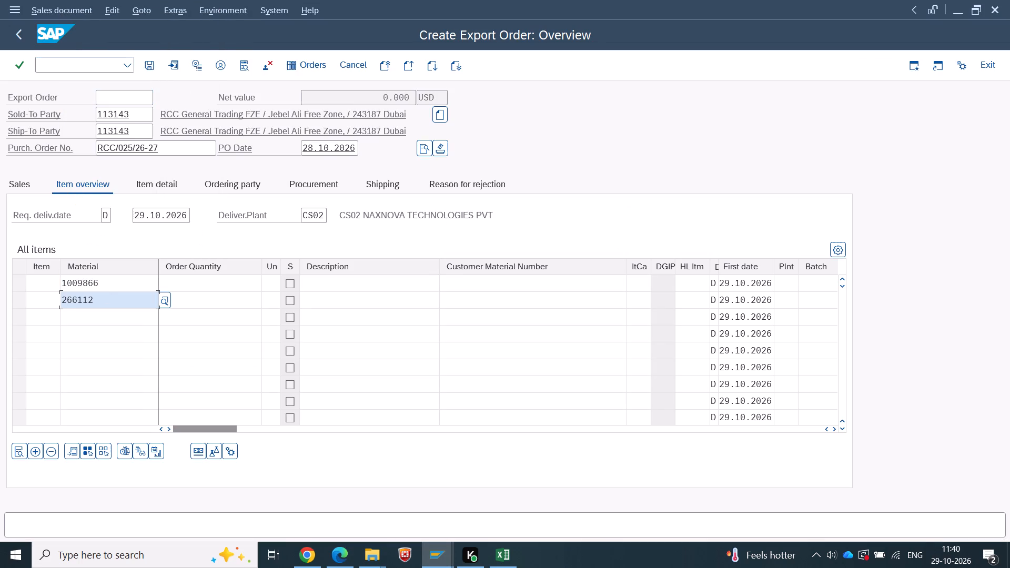
click(98, 322)
key(space)
click(109, 60)
Set the order quantities from the purchase order in Edge: 2000 for 1009866, and 200 each for 266112 and 266113.
key(Tab)
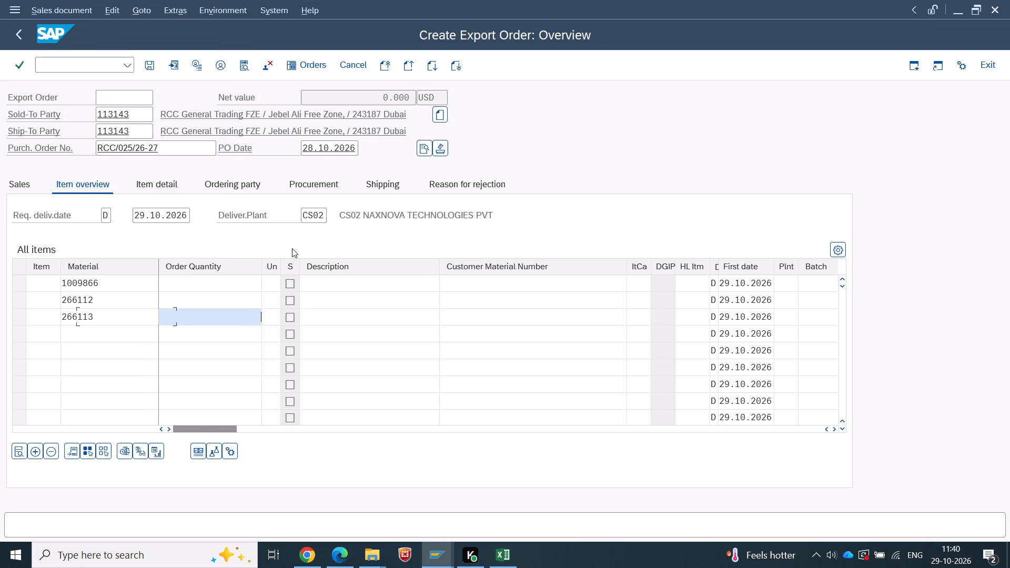
click(217, 281)
key(alt+Tab)
key(alt+Tab)
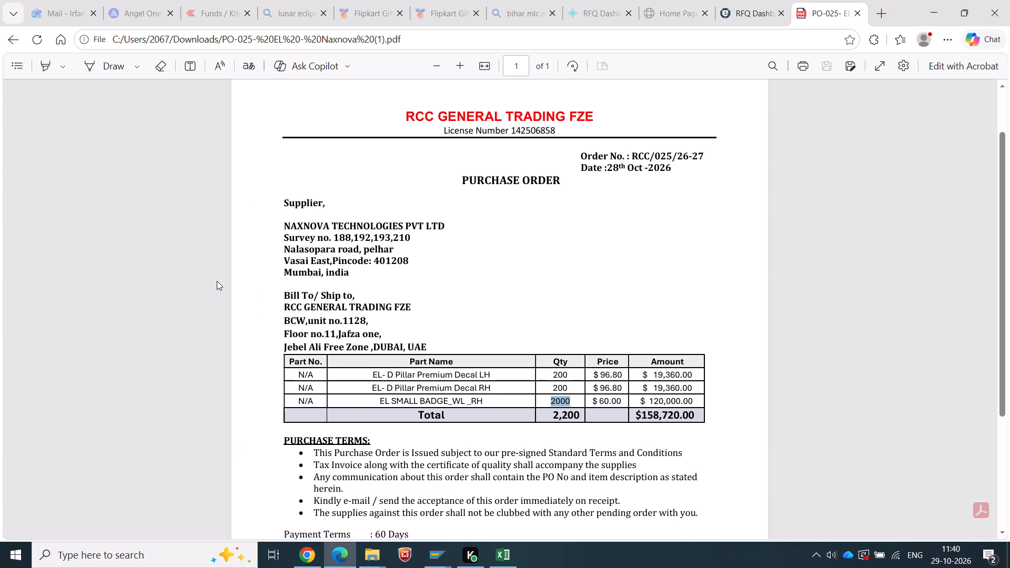
text(2000)
key(shift+Tab)
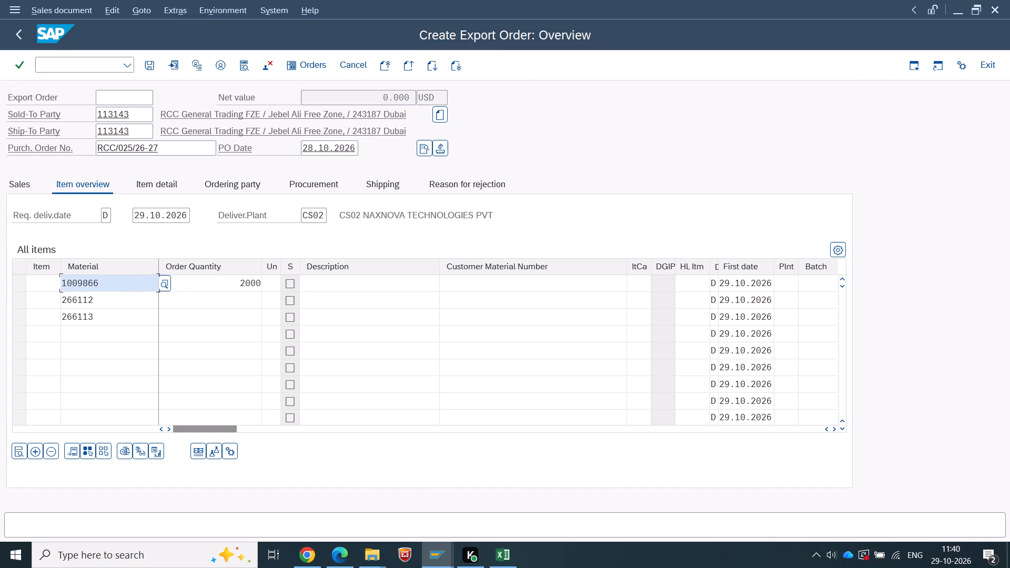
key(Tab)
key(Down)
text(200)
key(Tab)
key(shift+Tab)
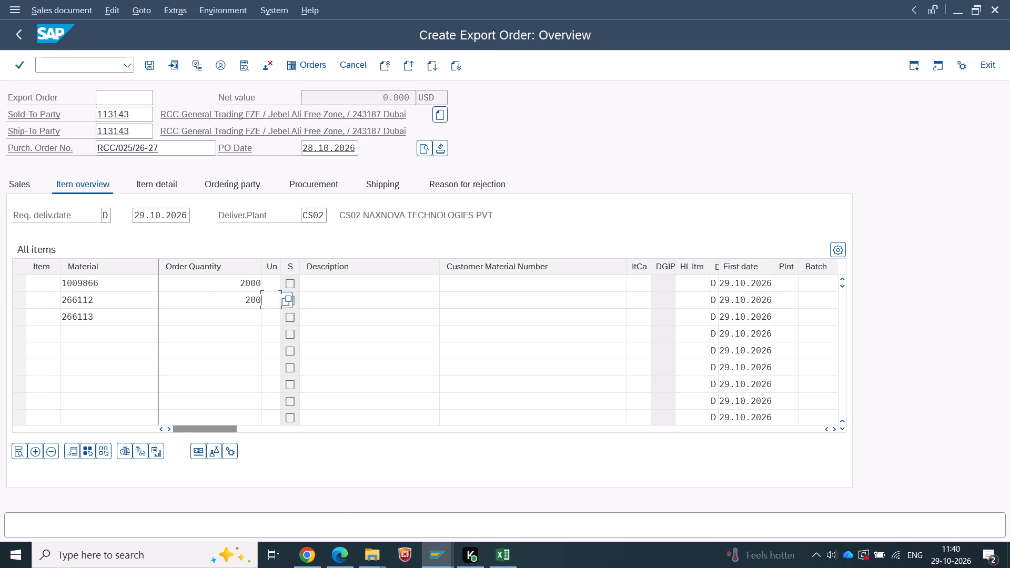
key(Down)
text(200)
key(Tab)
Set storage location FG01 for all three order items.
key(Up)
key(Up)
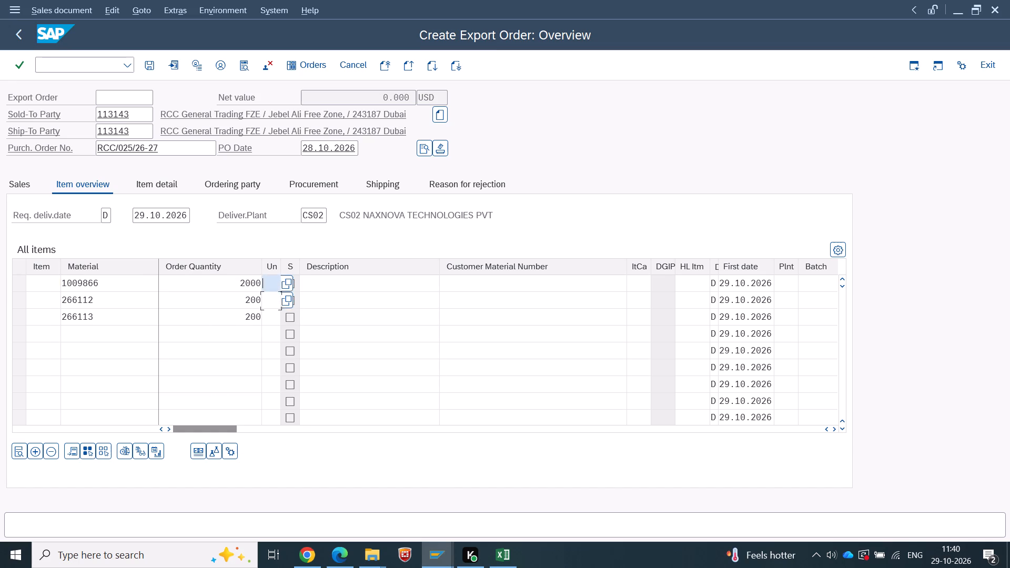
key(Tab)
key(Tab)
key(Tab)
key(Tab)
key(Tab)
key(Tab)
key(Tab)
key(Tab)
key(Tab)
key(Tab)
key(Tab)
key(Tab)
key(Tab)
key(Tab)
key(Tab)
key(Tab)
key(Tab)
key(Tab)
key(Tab)
key(Tab)
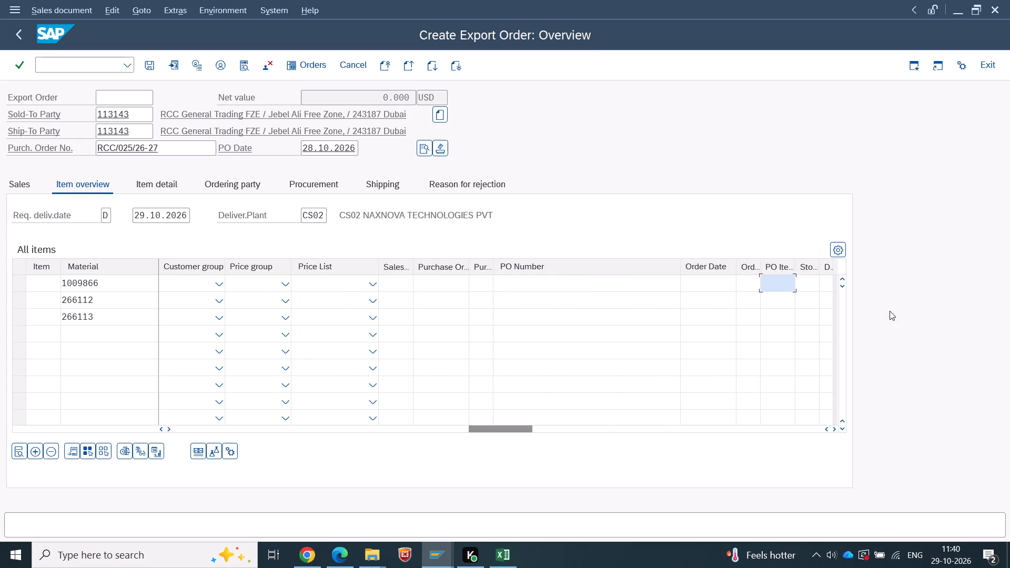
click(801, 285)
key(space)
double_click(803, 301)
key(space)
double_click(797, 320)
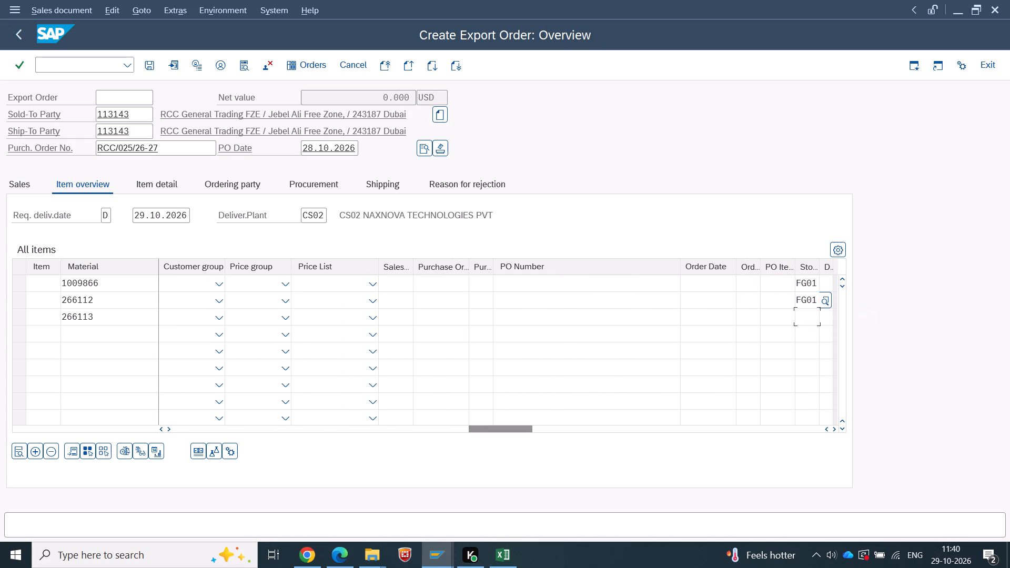
key(space)
click(809, 339)
Submit the item entries and continue through availability control for materials 266112 and 266113.
key(Return)
key(Return)
key(Return)
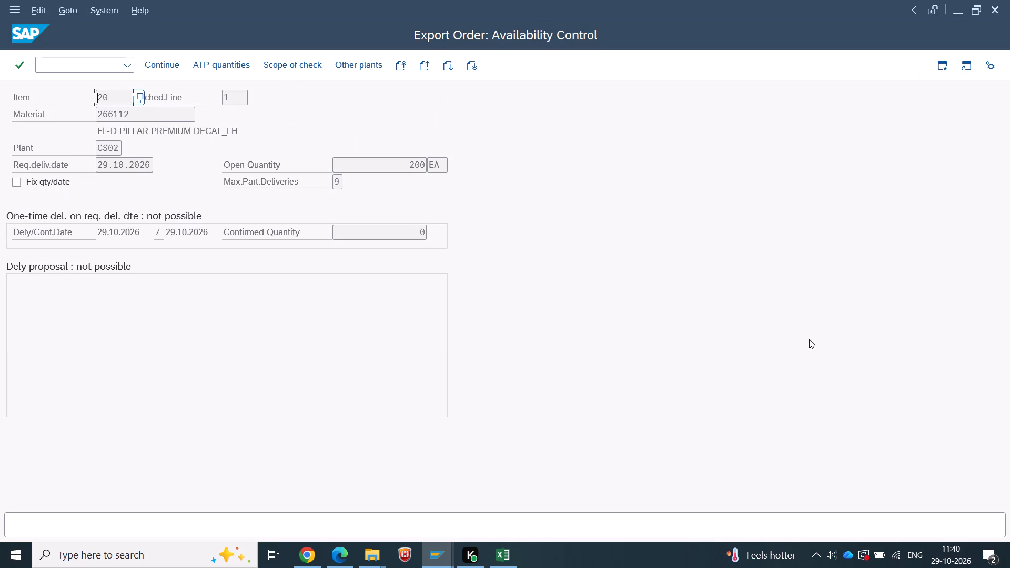
click(166, 68)
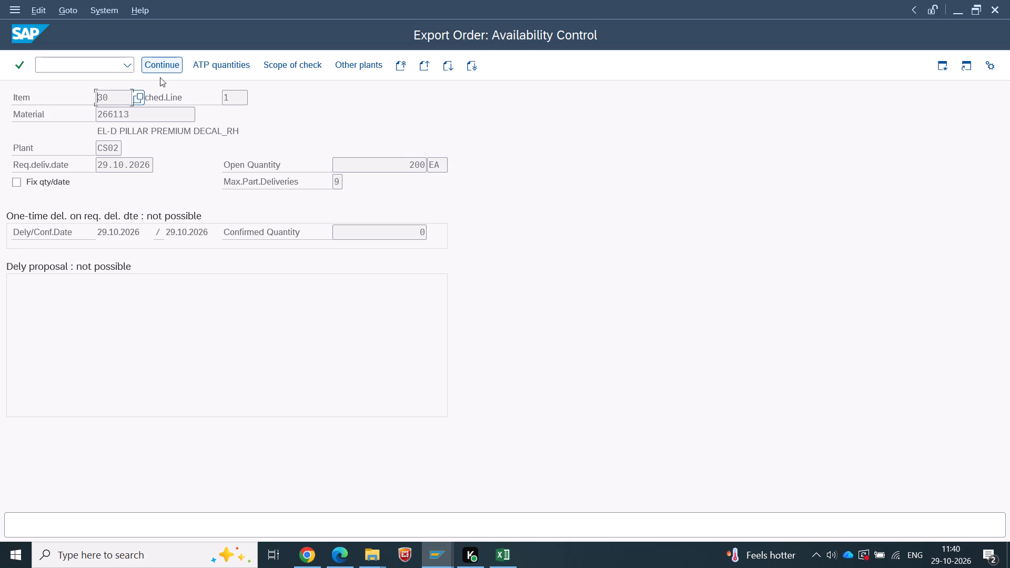
click(157, 67)
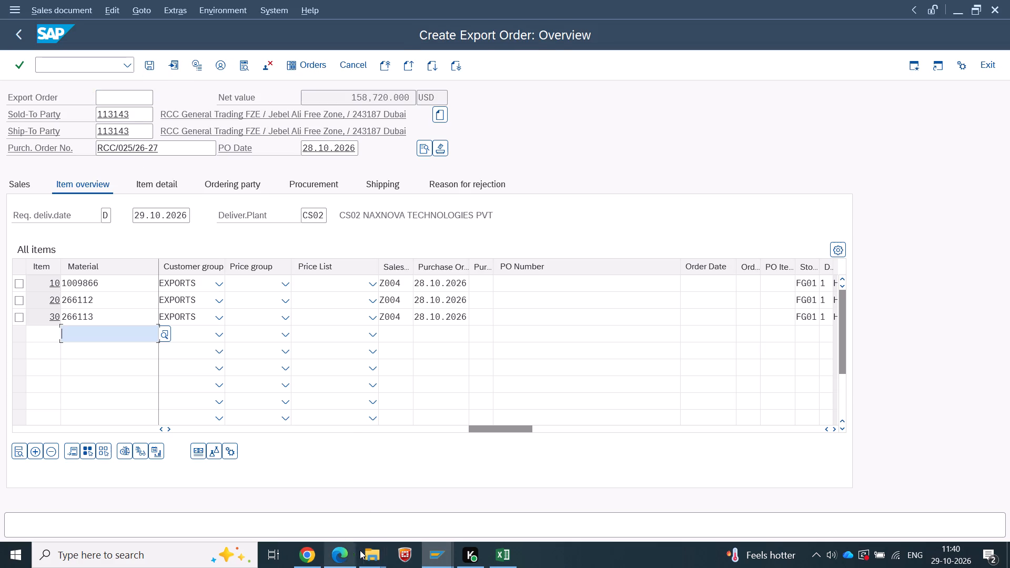
Check the order against the purchase order in Edge and save the export order.
click(335, 559)
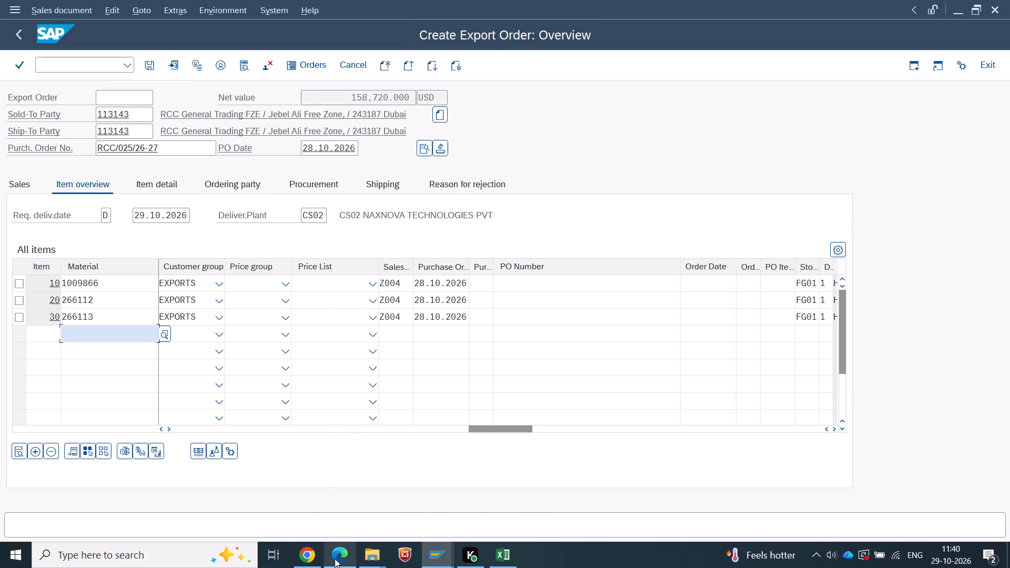
click(335, 559)
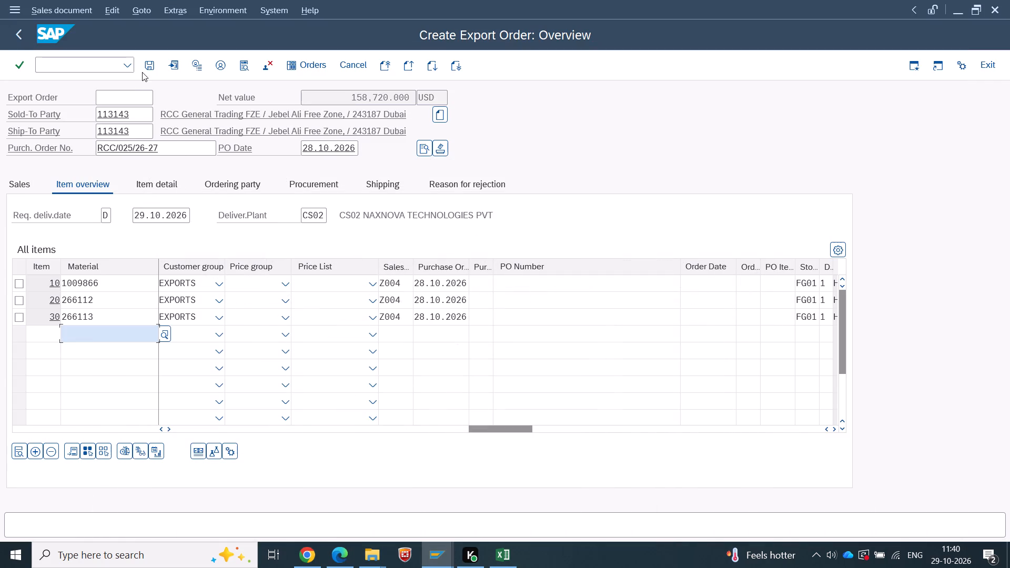
click(145, 64)
click(374, 459)
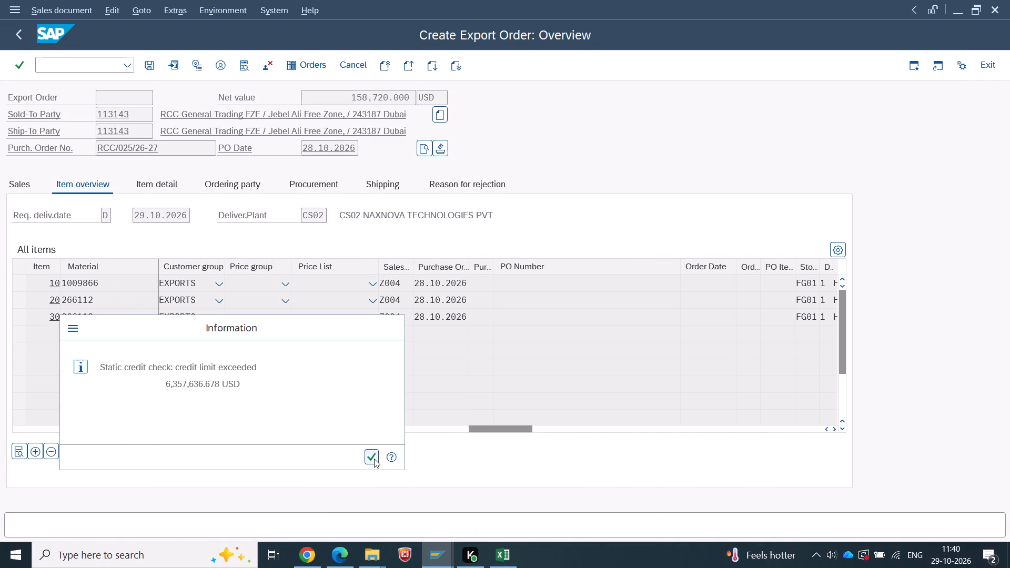
Leave order creation and open the just-saved export order for change with transaction VA02, showing its item overview.
click(24, 32)
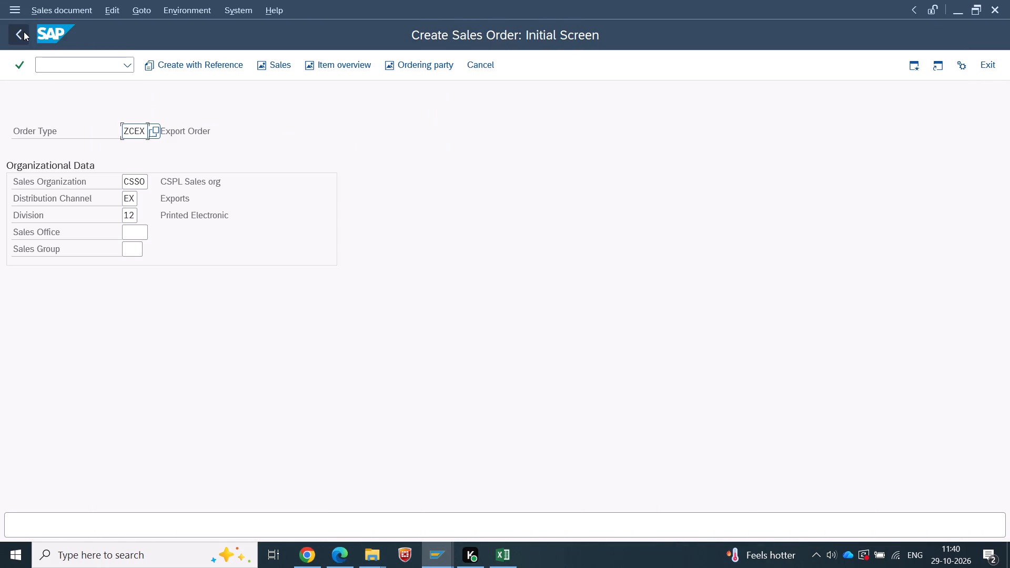
click(24, 32)
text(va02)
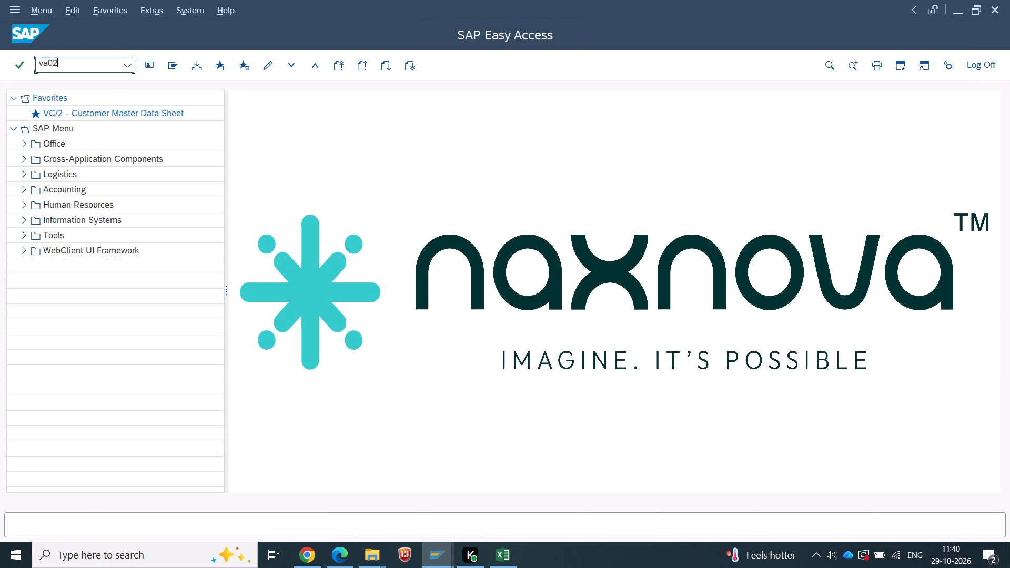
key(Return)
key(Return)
click(87, 189)
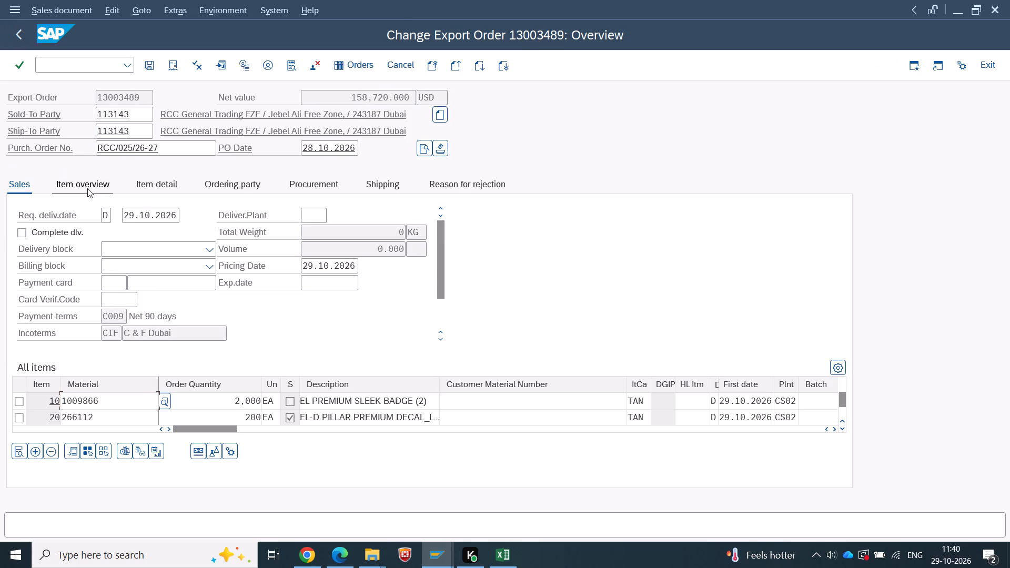
Copy the export order number from the order header.
drag(142, 97, 49, 87)
key(ctrl+c)
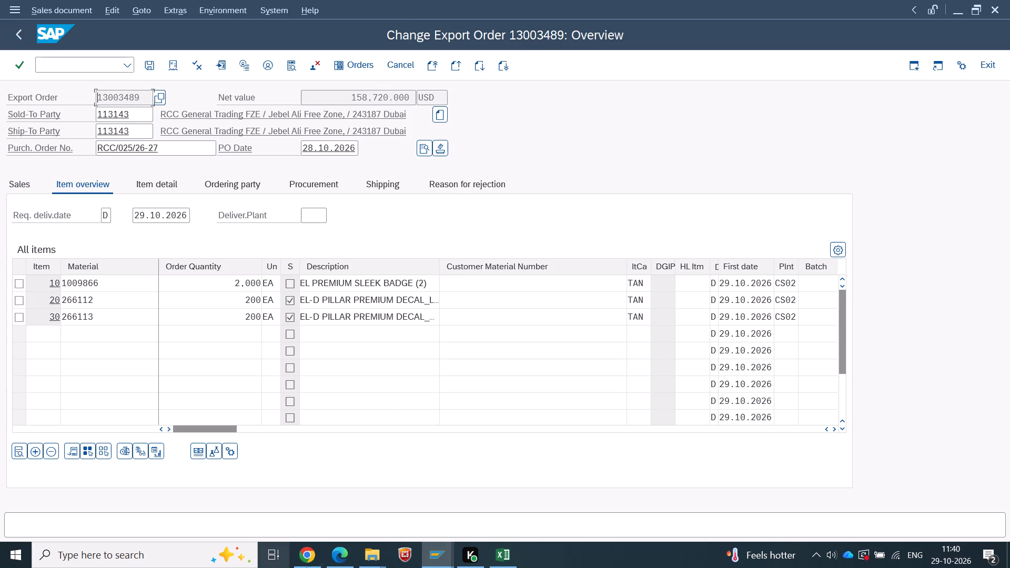
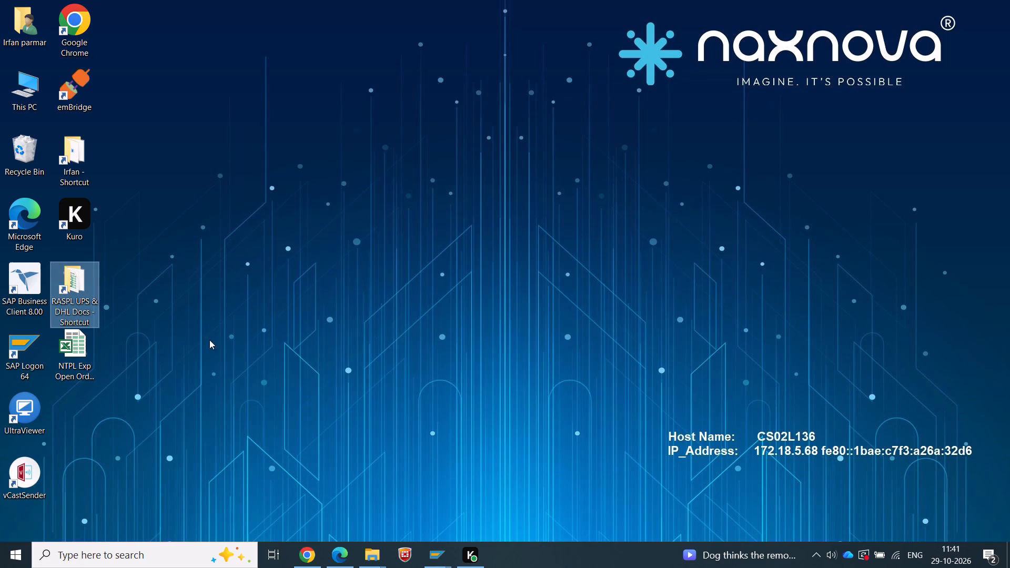
Open the NTPL Exp Open Order workbook from the desktop and dismiss the Office activation wizard.
double_click(82, 366)
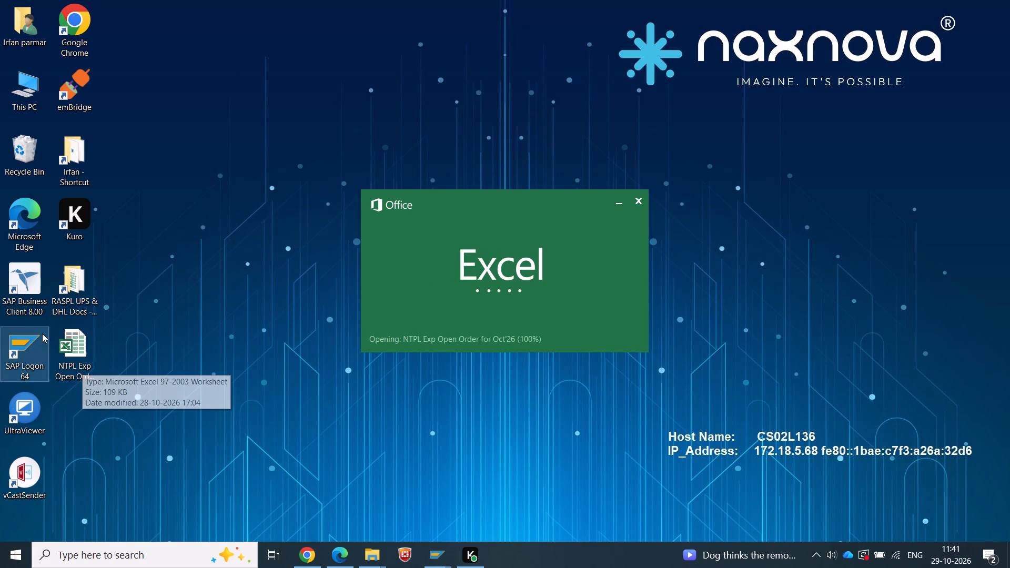
scroll(275, 328, down, 8)
click(627, 410)
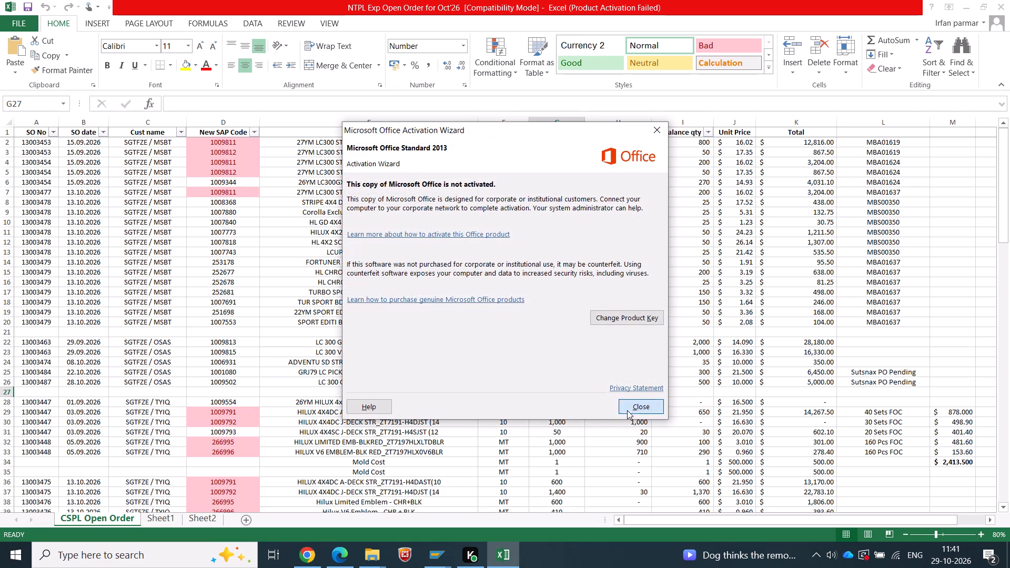
Find the end of the order list on the CSPL Open Order sheet.
click(240, 317)
scroll(240, 317, down, 18)
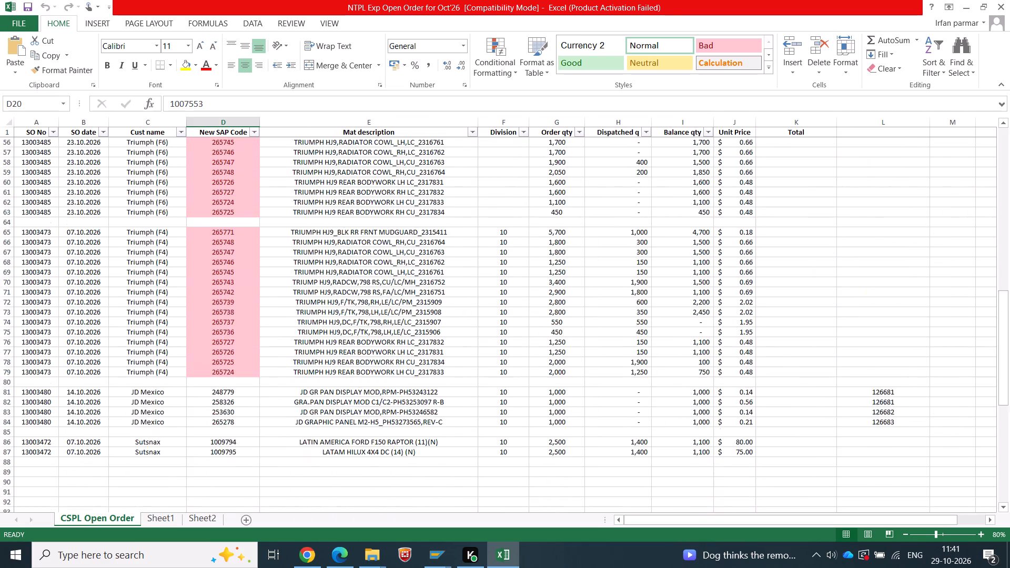
Insert five blank rows at row 89, below the Sutsnax entries in the CSPL Open Order sheet.
scroll(229, 298, down, 4)
click(12, 351)
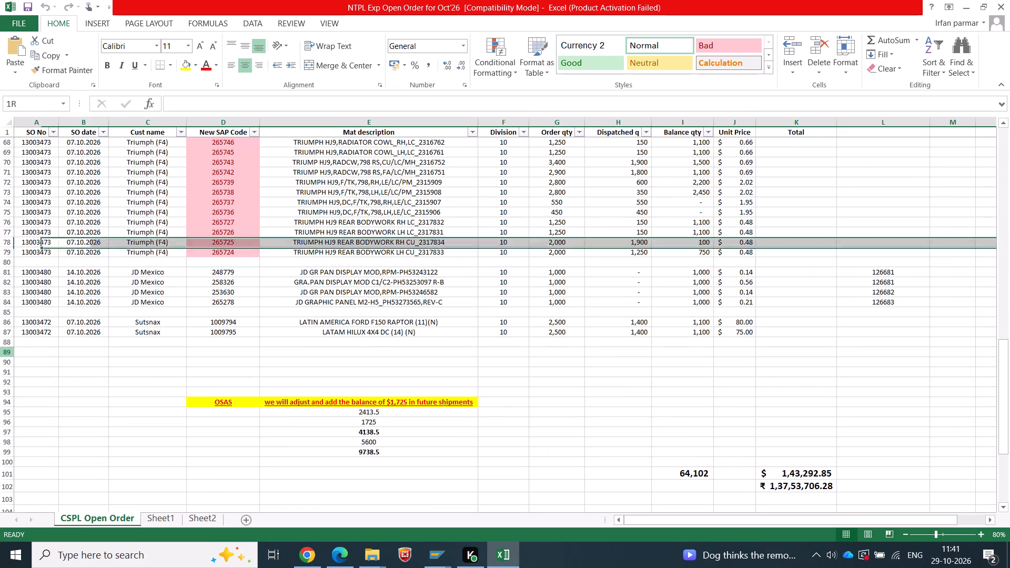
right_click(12, 351)
click(45, 244)
key(F4)
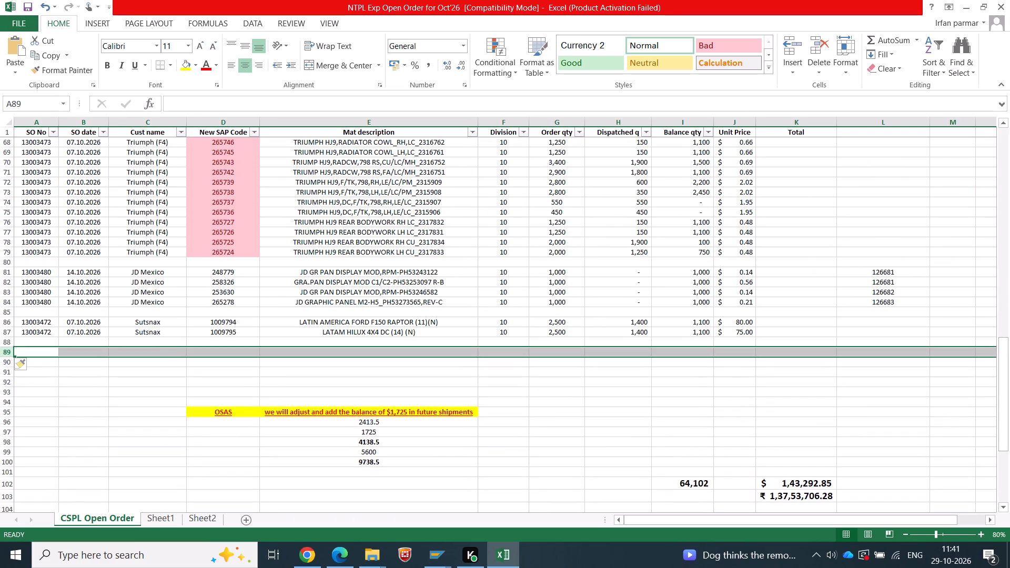
key(F4)
key(F4)
key(F4)
Paste the sales order number 13003489 into A89, A90 and A91 of the SO No column.
click(197, 368)
click(41, 350)
key(ctrl+v)
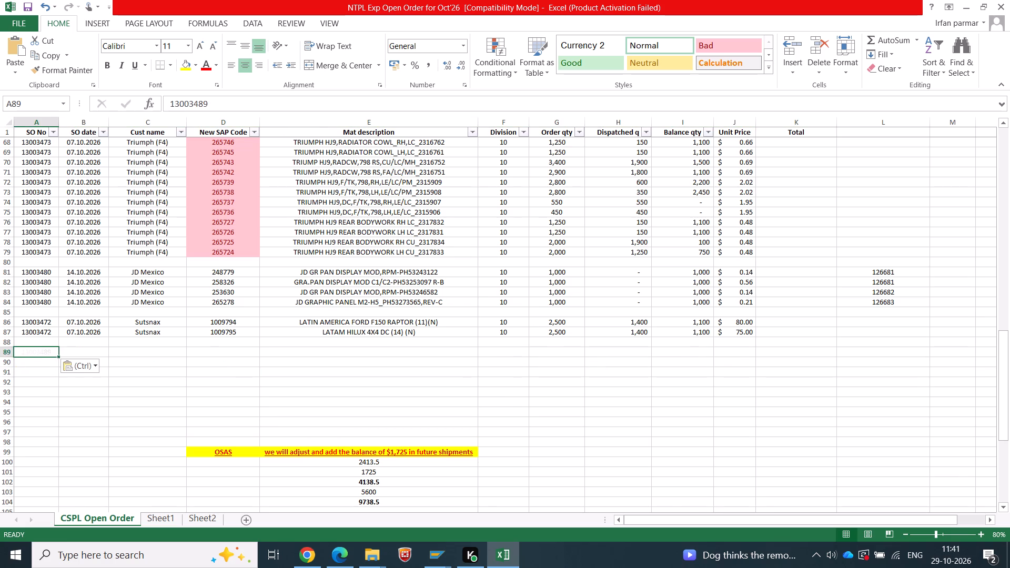
click(44, 364)
key(ctrl+v)
click(35, 370)
key(ctrl+v)
Enter the SO date 29.10.2026 in B89 and fill it down to B91.
click(79, 354)
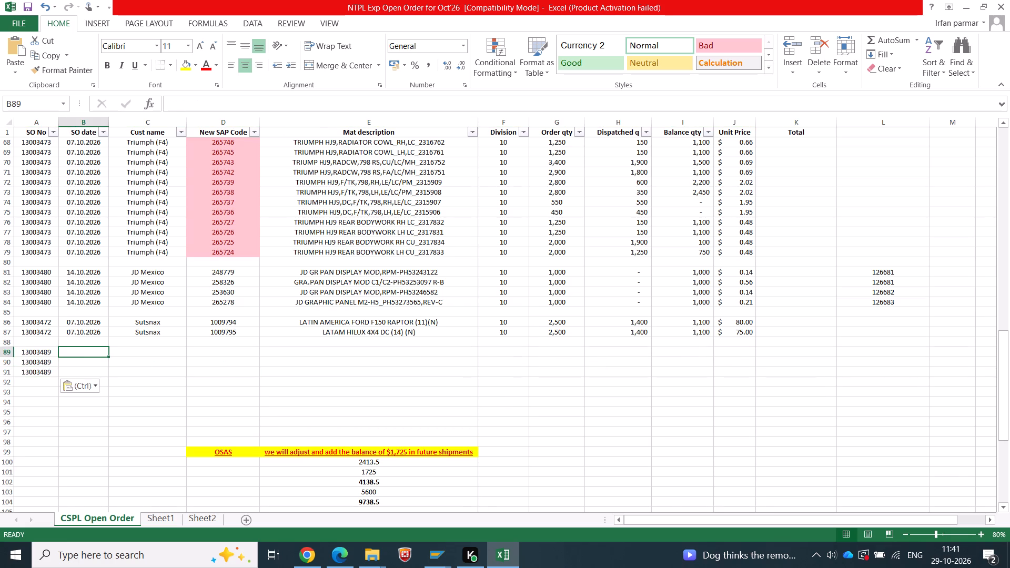
text(29.10320)
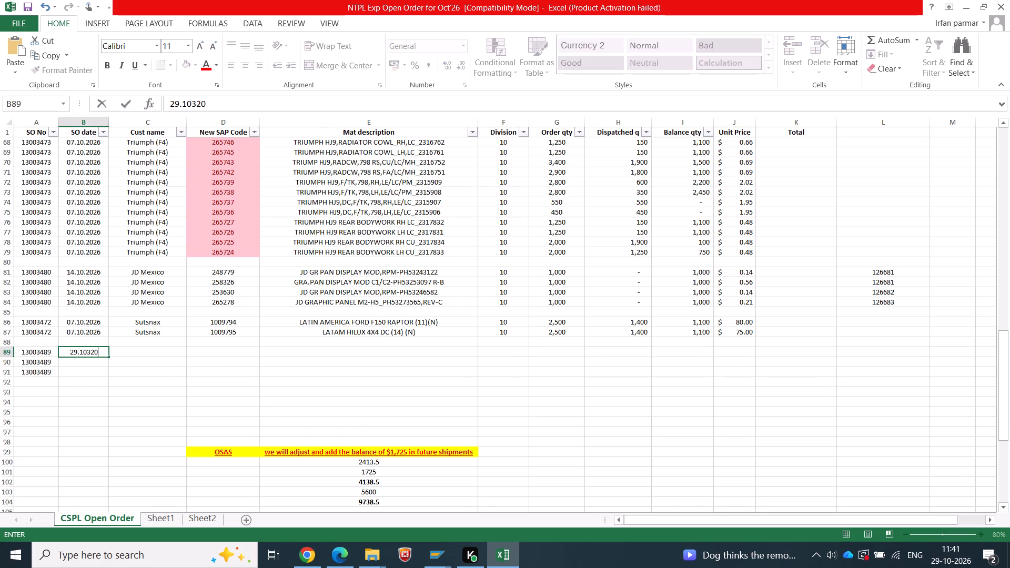
key(BackSpace)
key(BackSpace)
key(BackSpace)
key(BackSpace)
text(0.2026)
key(Return)
key(Up)
key(shift+Down)
key(shift+Down)
key(ctrl+d)
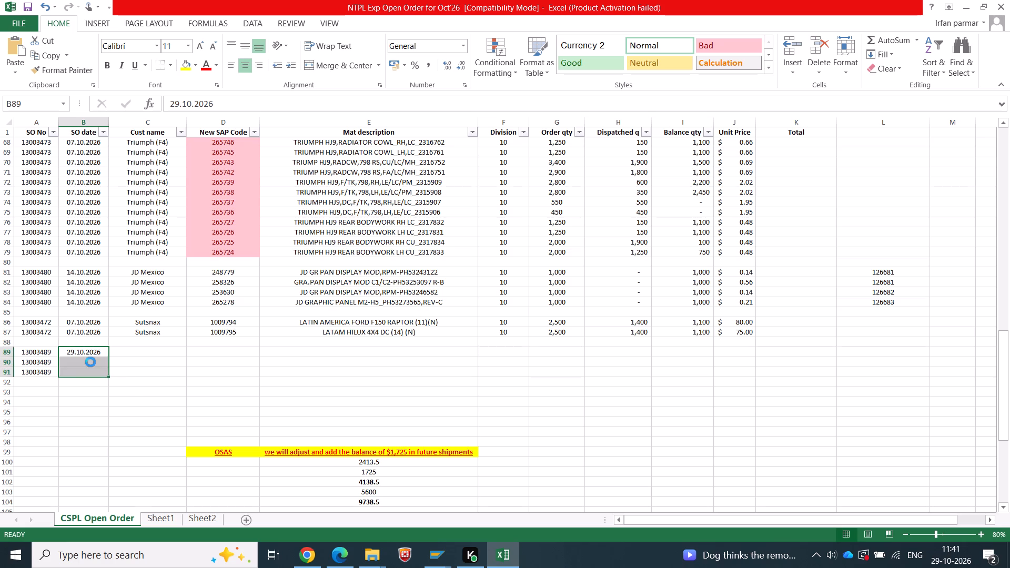
Enter the customer name RCC / PE in C89 and copy it down to C91.
key(Right)
key(Up)
key(Down)
text(RCC / PE)
key(Return)
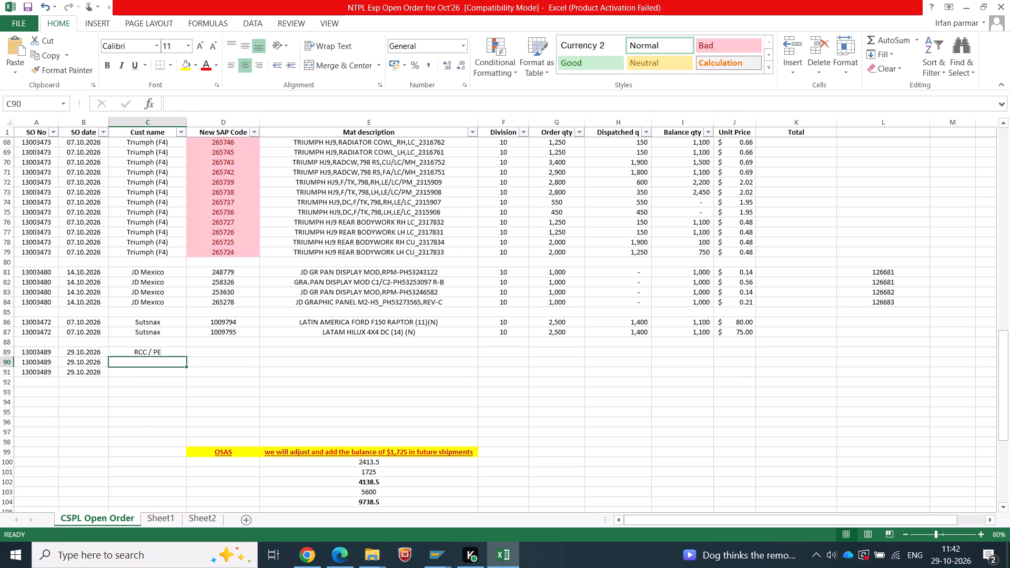
key(Up)
key(ctrl+c)
key(shift+Down)
key(shift+Down)
key(Return)
Copy the three material codes from export order 13003489 in SAP into D89:D91 of the Excel sheet.
key(Right)
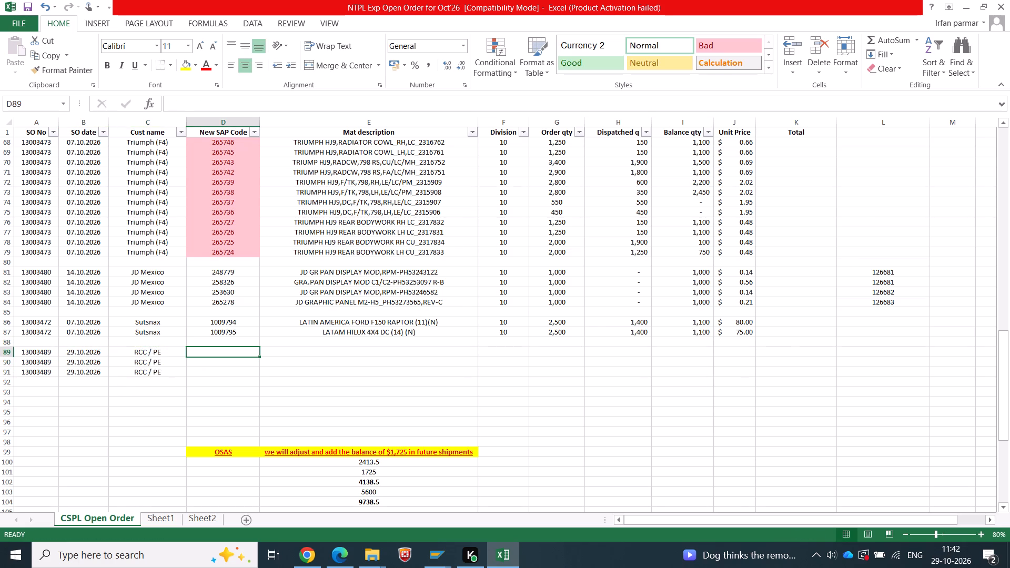
key(alt+Tab)
key(alt+Tab)
key(ctrl+y)
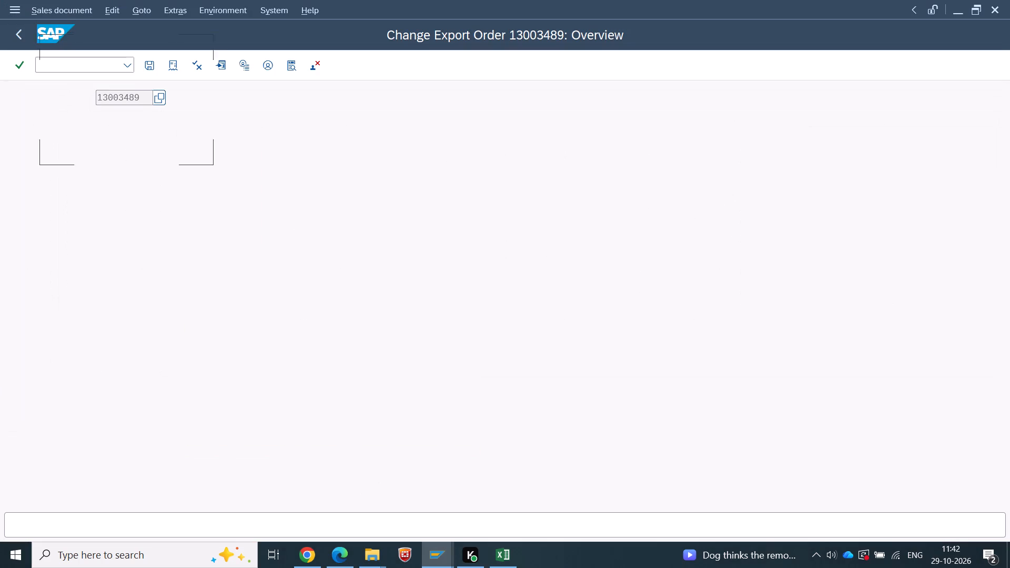
drag(67, 282, 71, 315)
key(ctrl+c)
key(alt+Tab)
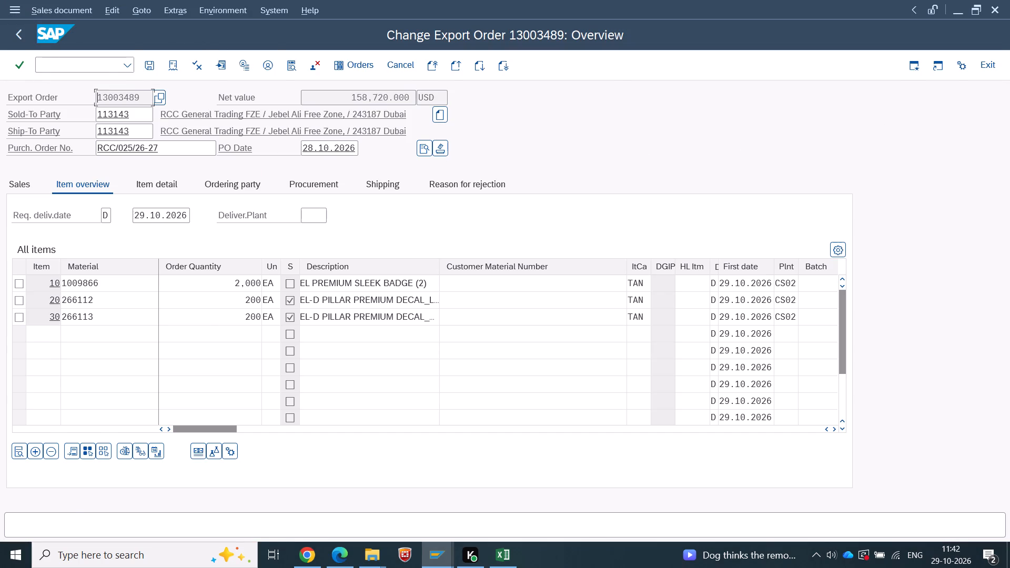
key(ctrl+v)
Copy the three item descriptions from the SAP order into the Mat description cells E89:E91 in Excel.
key(alt+Tab)
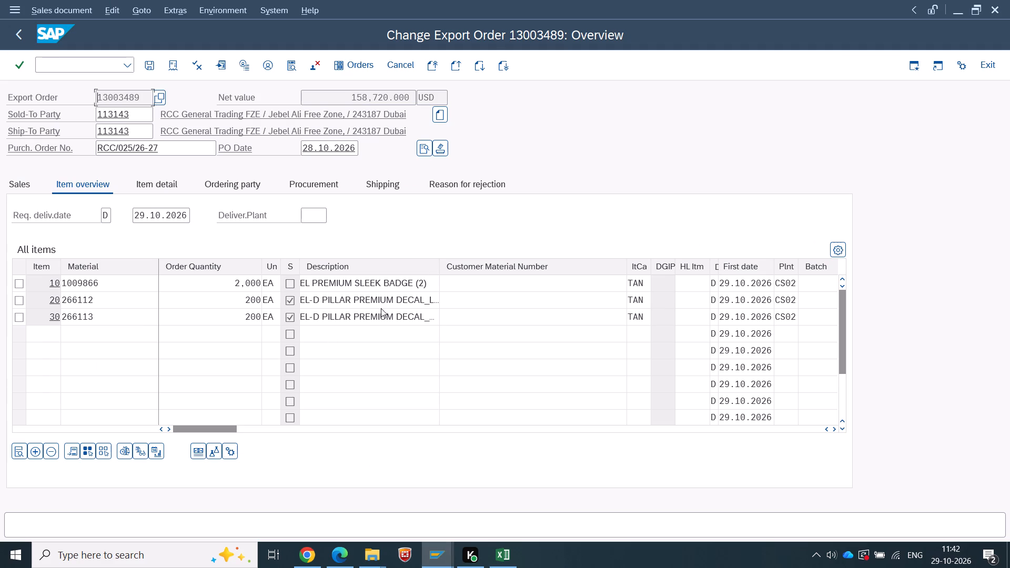
key(ctrl+y)
drag(314, 282, 314, 313)
key(ctrl+c)
key(alt+Tab)
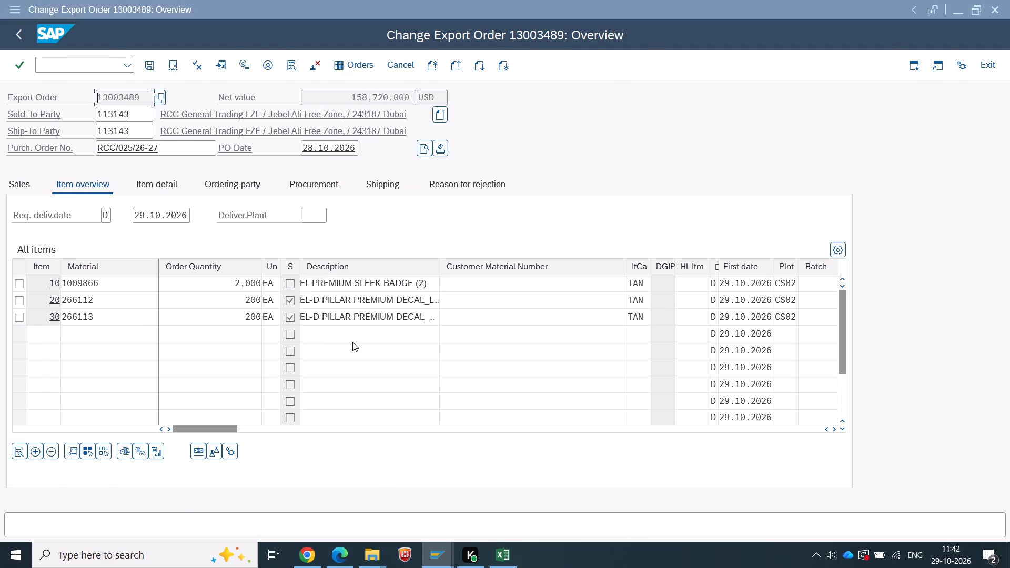
click(295, 353)
key(ctrl+v)
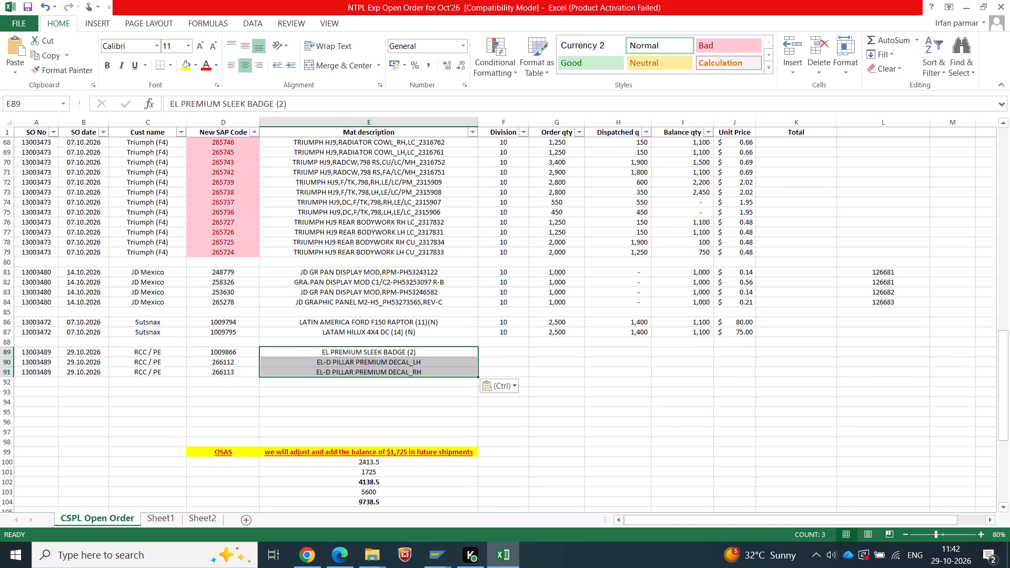
Copy the three order quantities from the SAP order into the Order qty cells G89:G91 in Excel.
key(alt+Tab)
click(246, 287)
key(ctrl+y)
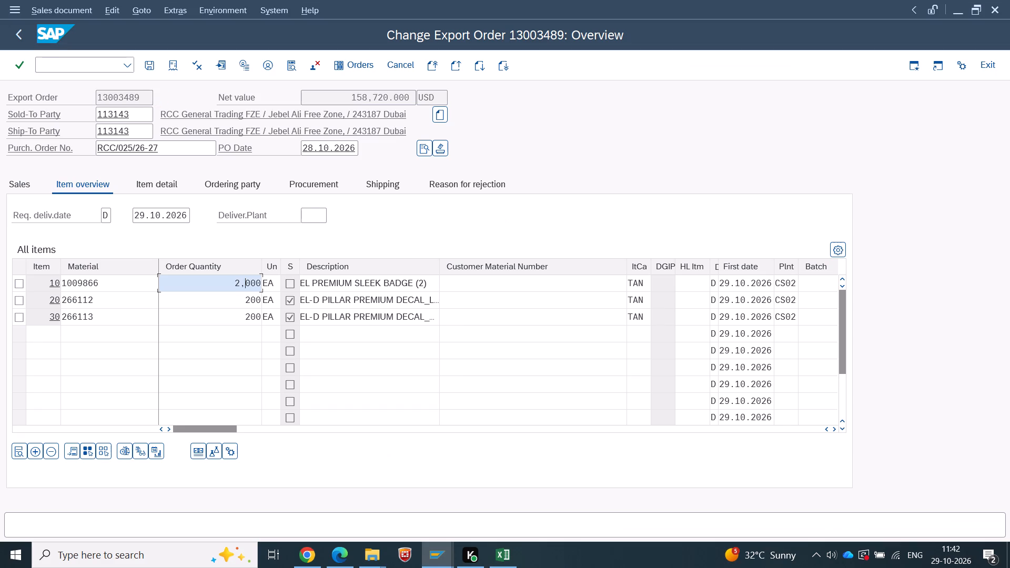
drag(234, 277, 237, 311)
key(ctrl+c)
key(alt+Tab)
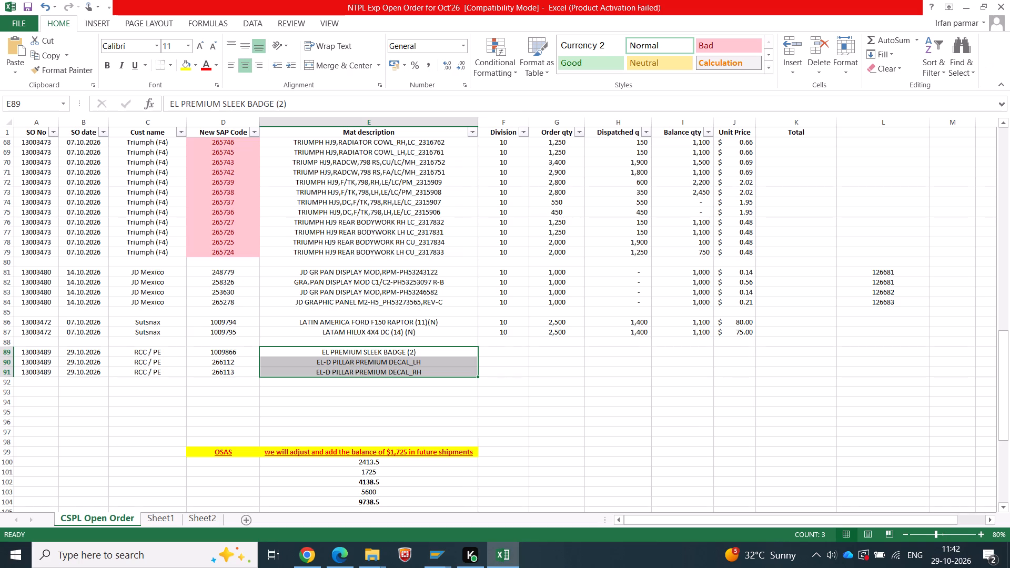
click(564, 347)
key(ctrl+v)
Enter division 12 in F89 and fill it down to F91.
click(499, 352)
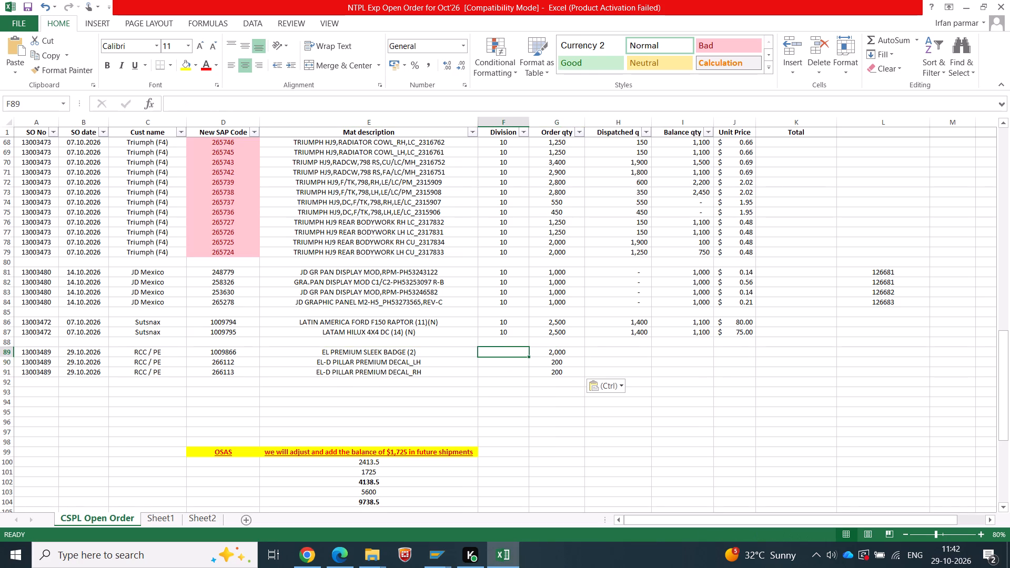
key(1)
key(2)
click(495, 369)
drag(498, 352, 498, 372)
key(ctrl+d)
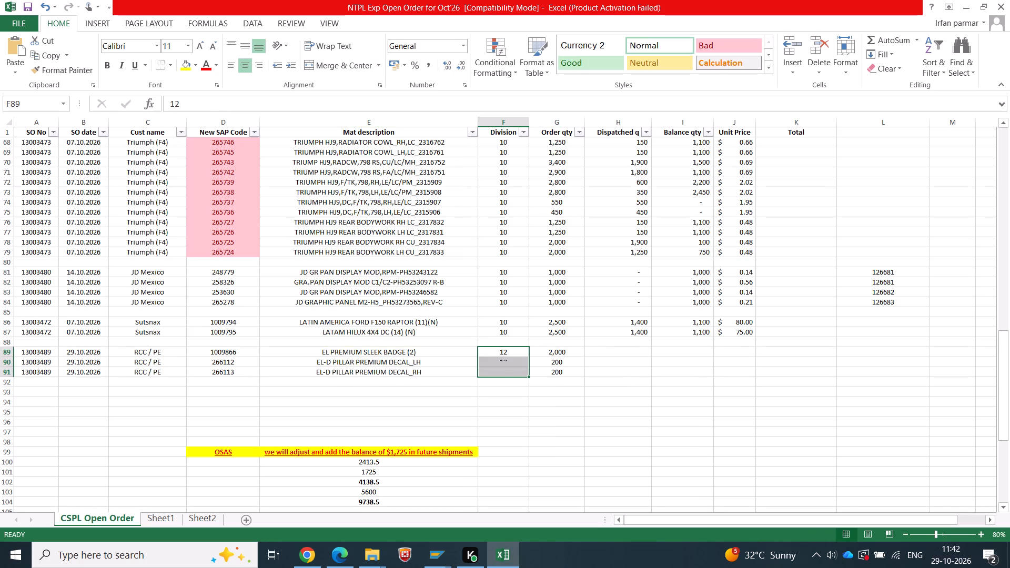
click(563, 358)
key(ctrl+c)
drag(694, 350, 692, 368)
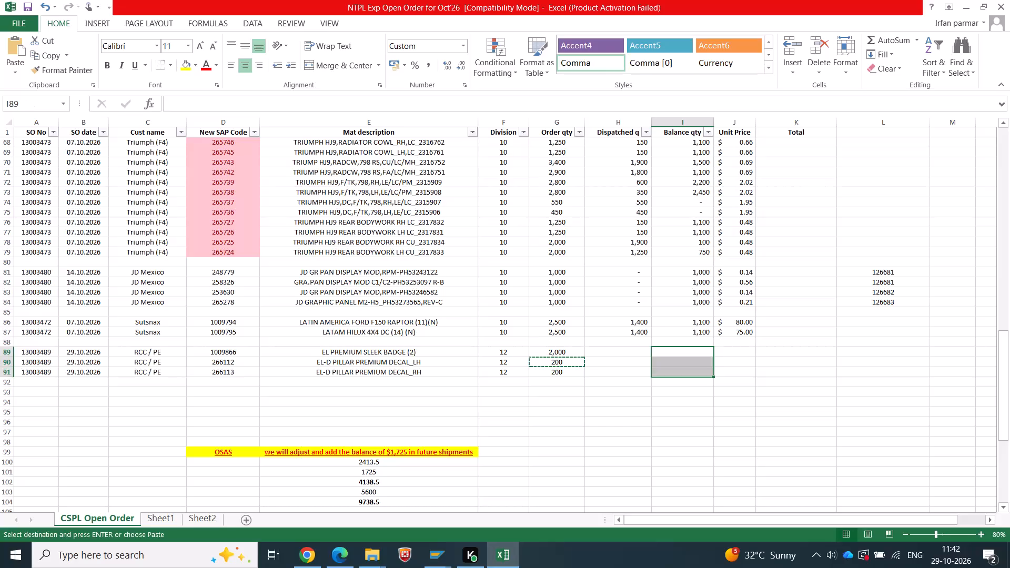
Copy the Dispatched qty and Balance qty cells from the JD Mexico entries into the new rows H89:I91.
drag(636, 297, 700, 302)
key(ctrl+c)
drag(610, 349, 688, 371)
key(Return)
Copy the three items' net prices from the SAP order for the Unit Price column starting at J89.
click(749, 356)
key(alt+Tab)
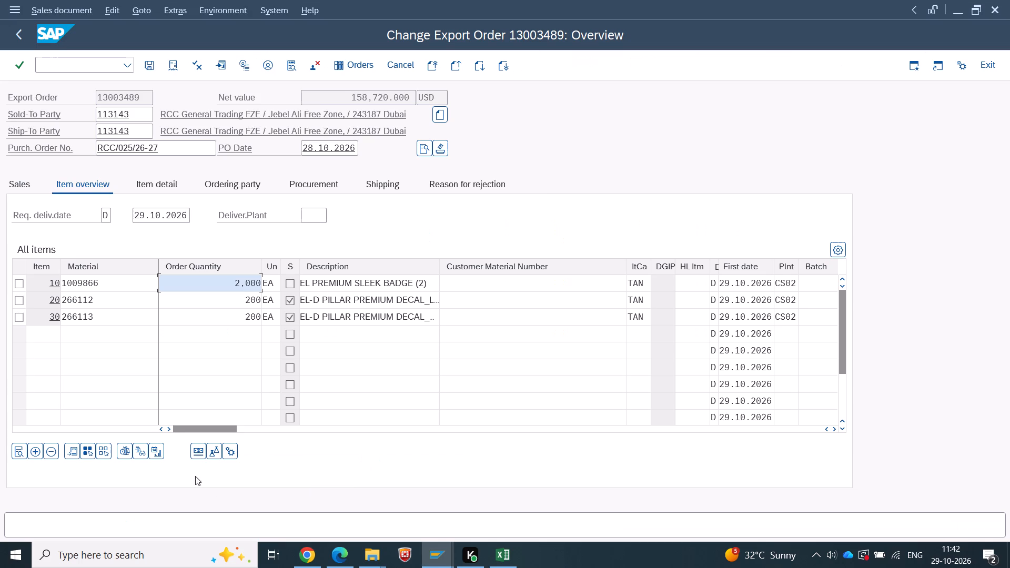
drag(190, 430, 219, 429)
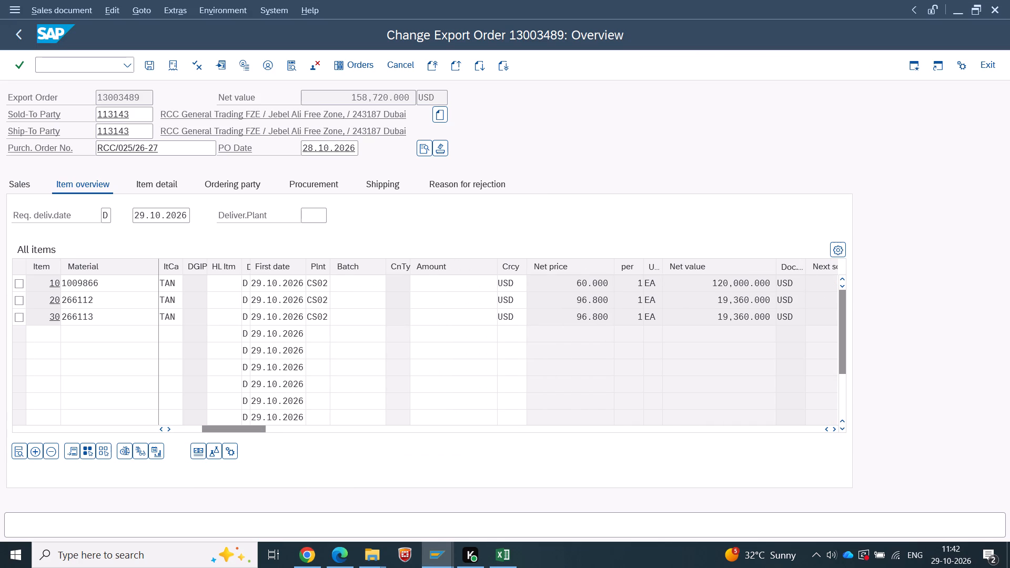
click(567, 280)
key(ctrl+y)
drag(566, 282, 574, 313)
key(ctrl+c)
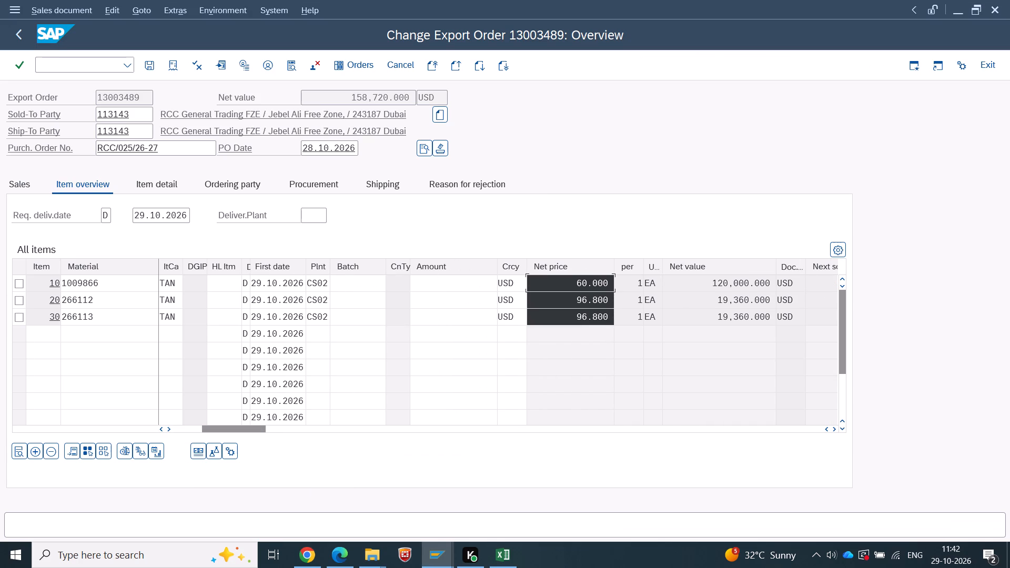
Switch to Excel and paste the copied net prices 60.00, 96.80 and 96.80 into Unit Price cells J89:J91.
key(alt+Tab)
click(745, 343)
click(745, 356)
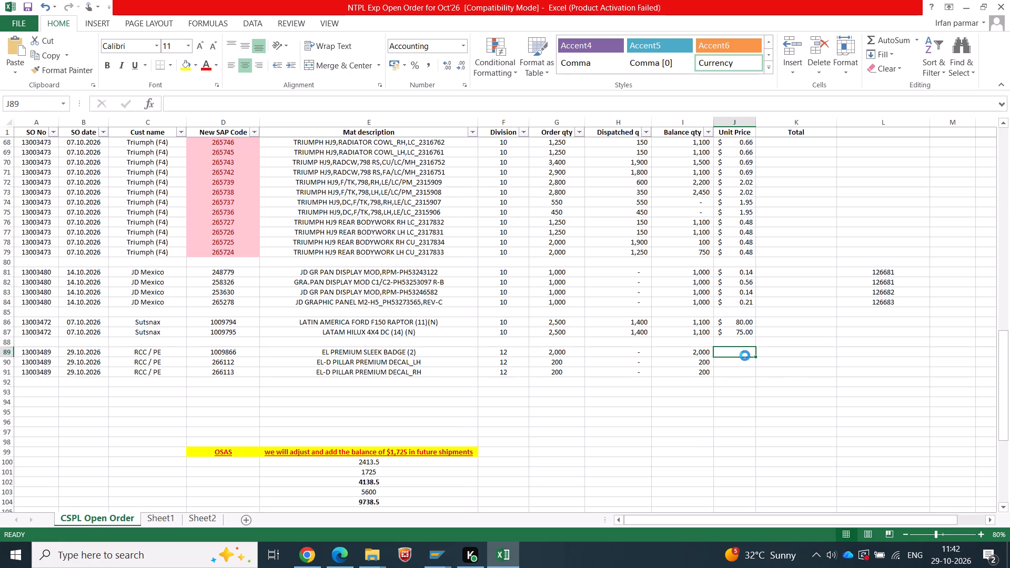
key(ctrl+v)
Save the NTPL Exp Open Order workbook with the new RCC / PE order rows.
key(ctrl+s)
key(ctrl+s)
key(ctrl+s)
key(ctrl+s)
key(ctrl+s)
key(ctrl+s)
key(ctrl+s)
key(ctrl+s)
key(ctrl+s)
key(ctrl+s)
key(ctrl+s)
click(589, 418)
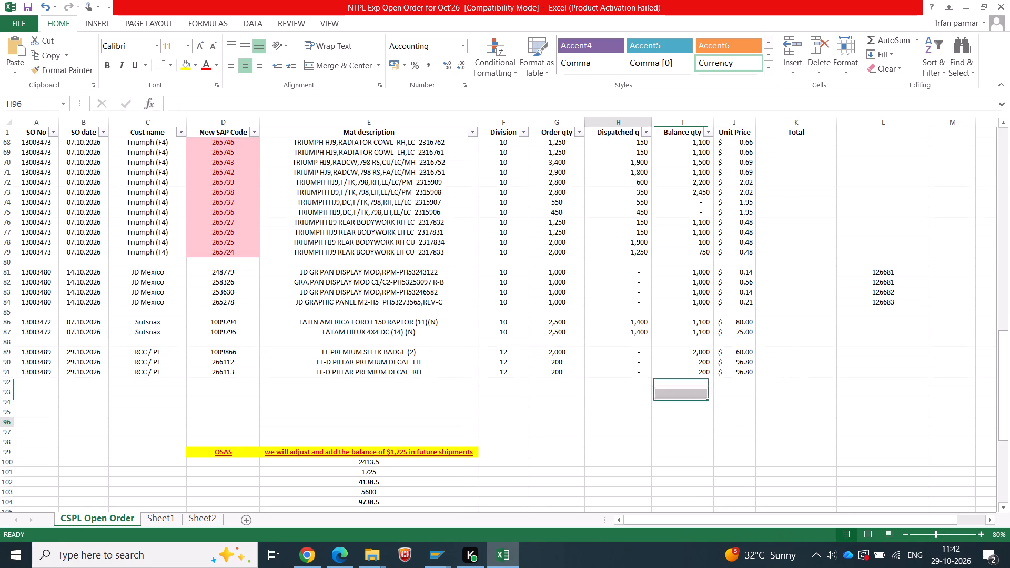
Return to the top of the CSPL Open Order sheet and close the workbook.
scroll(587, 419, up, 15)
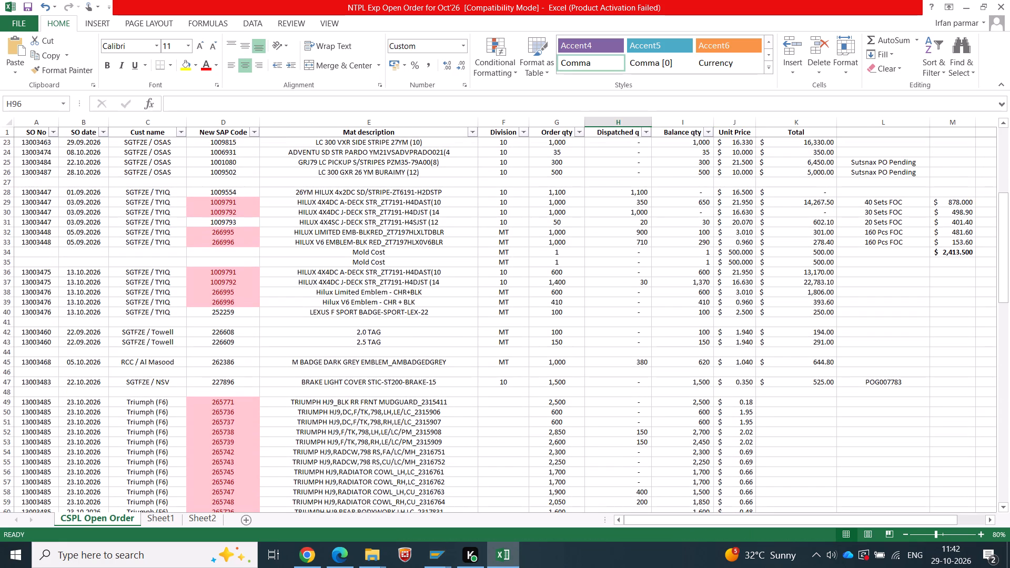
scroll(439, 387, up, 10)
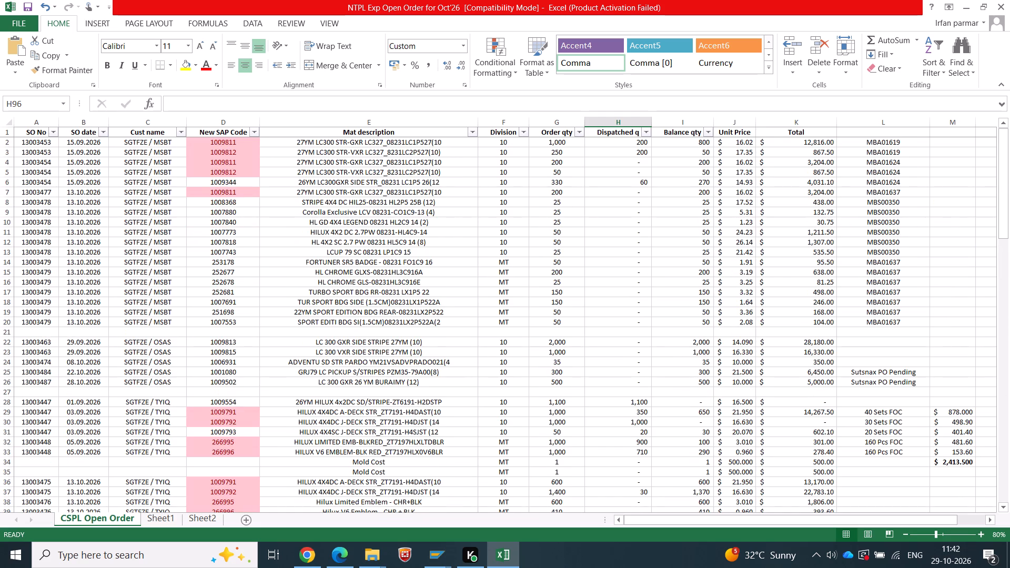
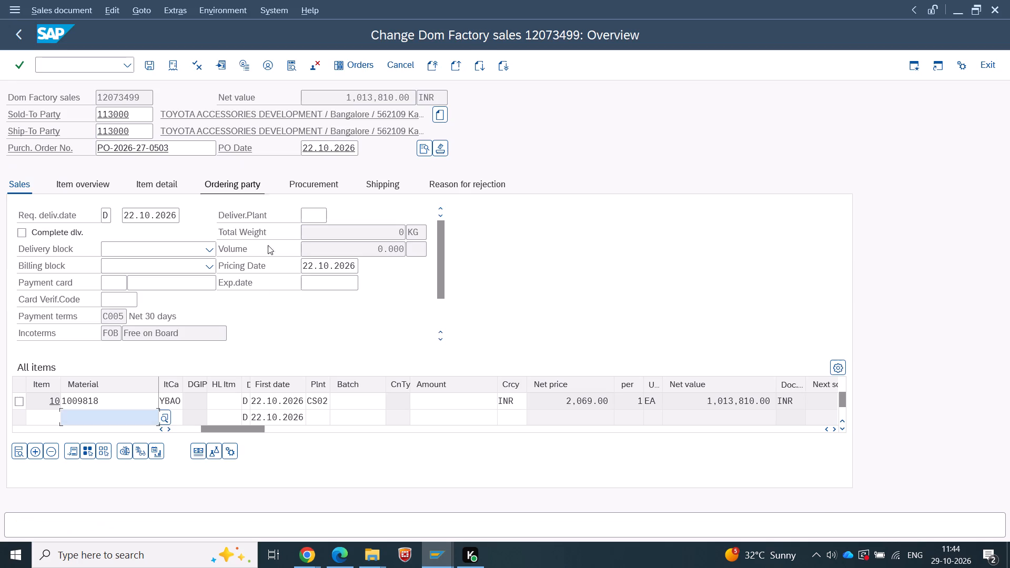
Copy material code 1009818 from the sales order's item overview into the "Extend SAP Code to Export" email draft in Outlook.
click(87, 183)
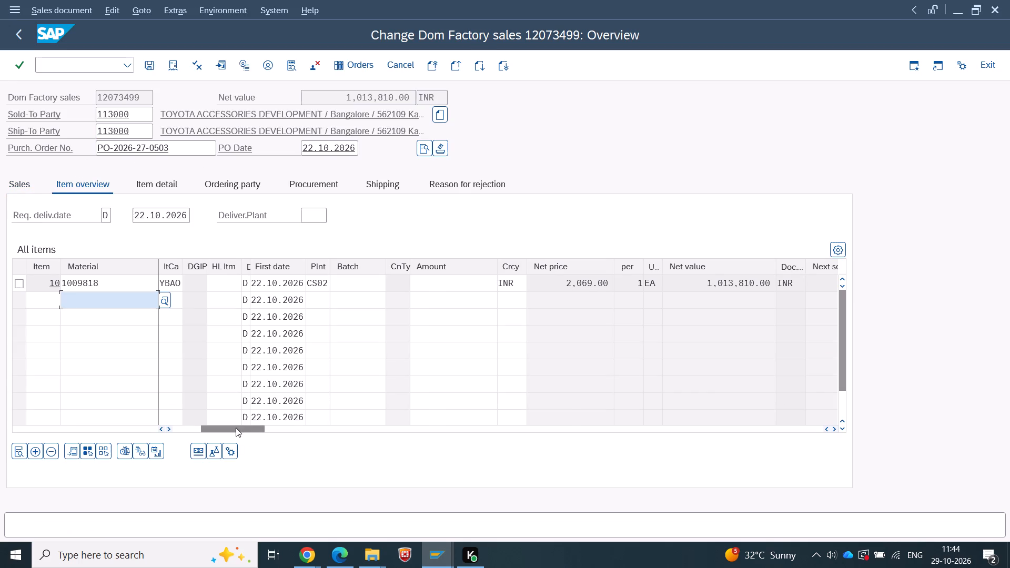
drag(236, 428, 0, 410)
drag(107, 276, 47, 276)
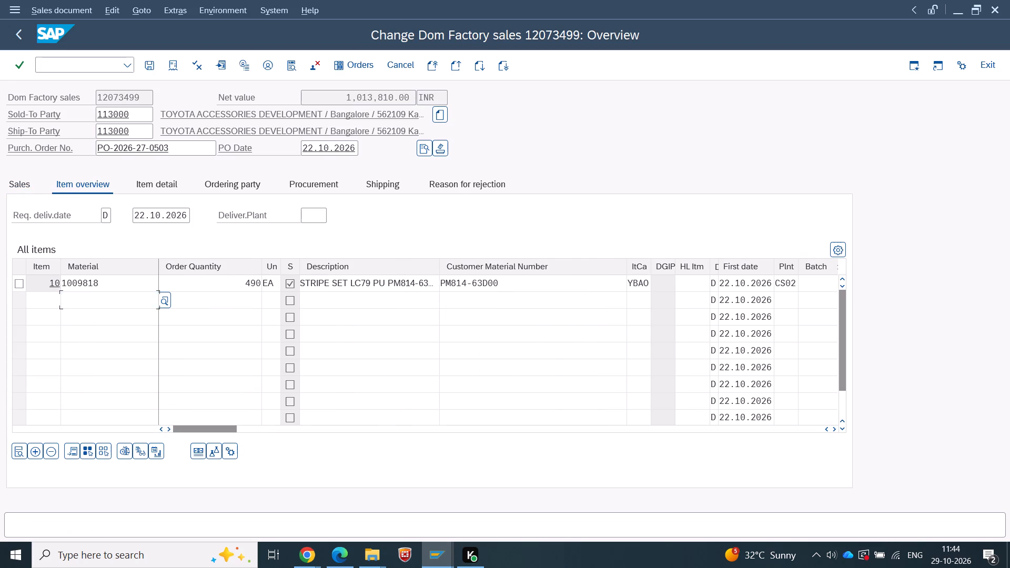
drag(47, 276, 0, 274)
key(ctrl+c)
click(310, 563)
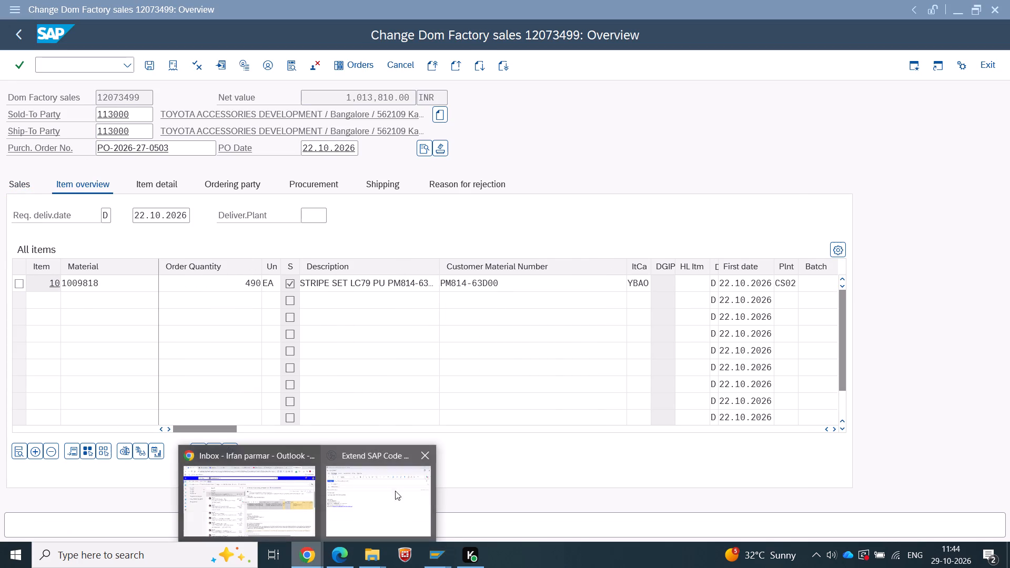
click(388, 490)
key(ctrl+v)
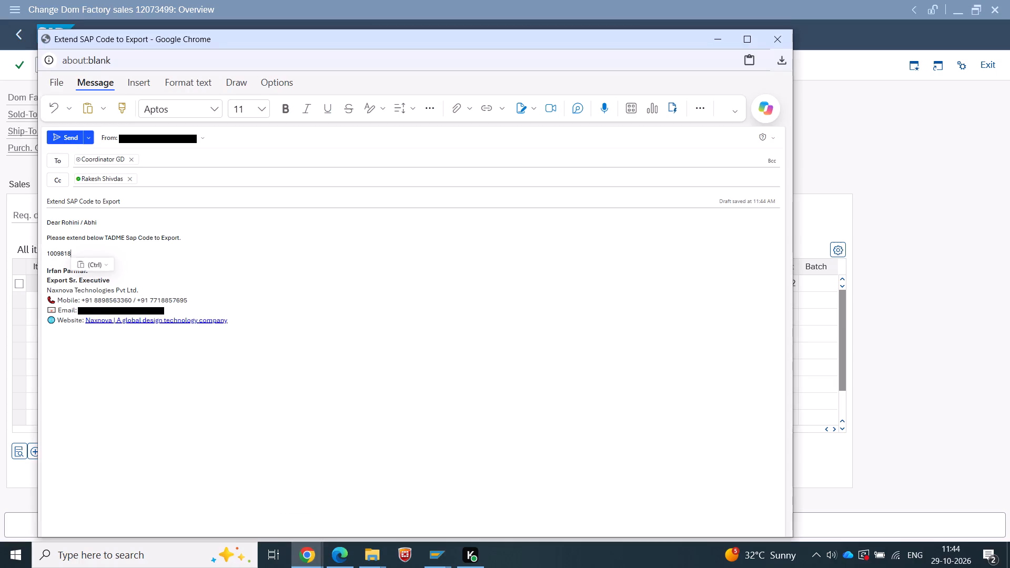
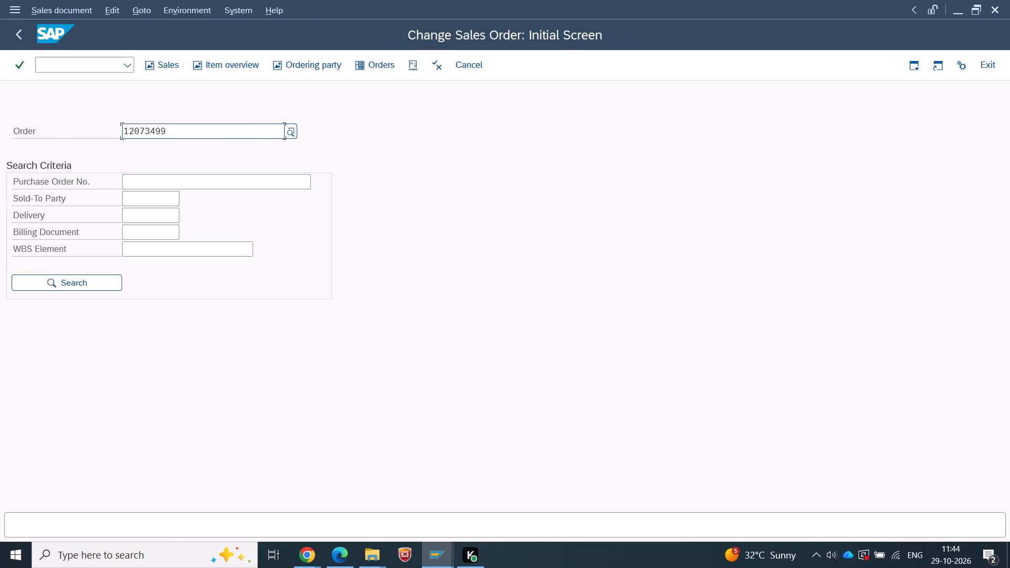
Open sales order 12073537 for changes in SAP.
drag(168, 134, 62, 134)
key(ctrl+v)
key(Return)
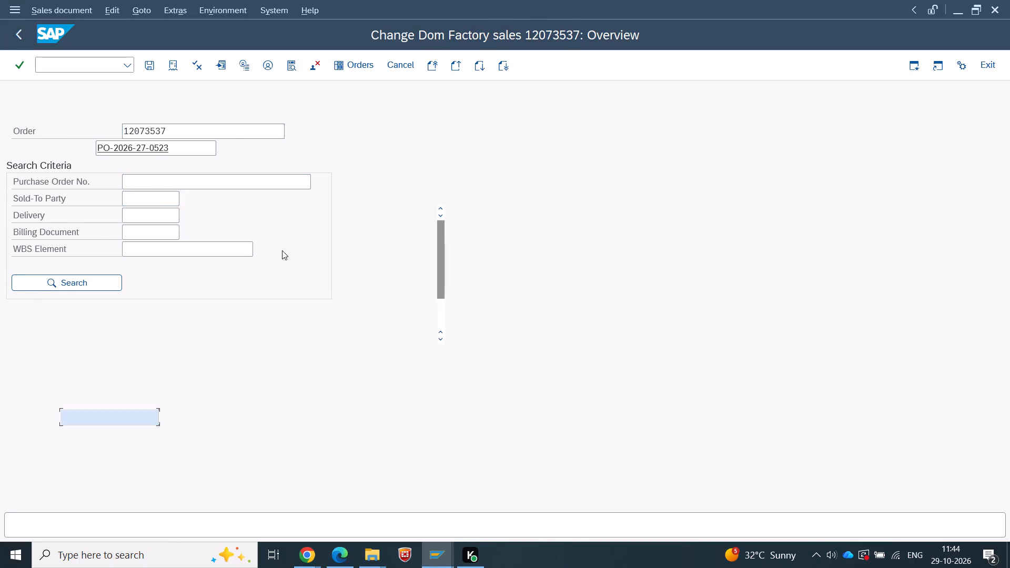
Copy material code 1009817 from item 10 of the sales order and switch to the Outlook inbox.
drag(116, 403, 1, 402)
key(ctrl+c)
key(alt+Tab)
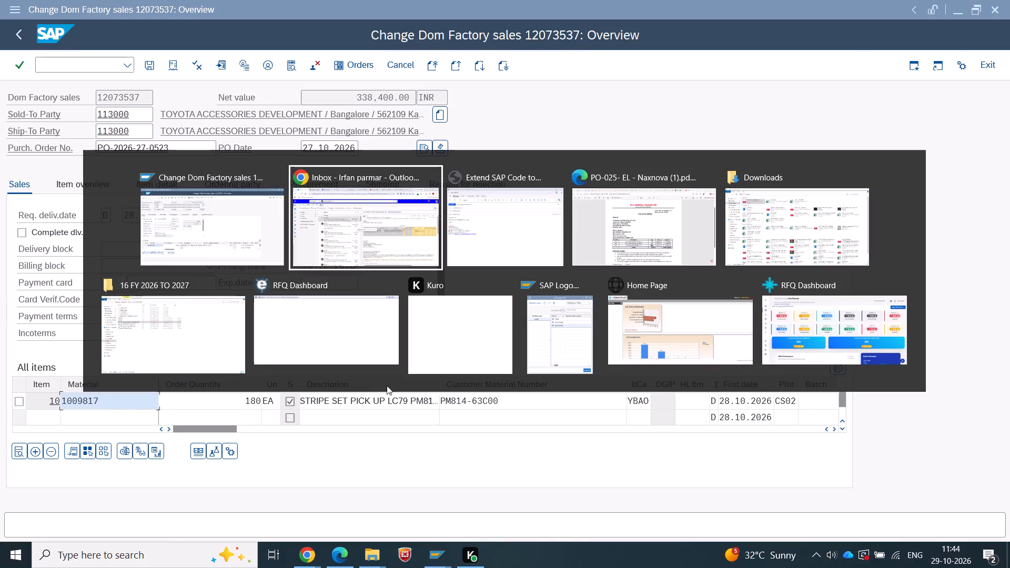
Switch to the "Extend SAP Code to Export" email draft, add material code 1009817 below 1009818, and send the message.
key(alt+Tab)
key(ctrl+v)
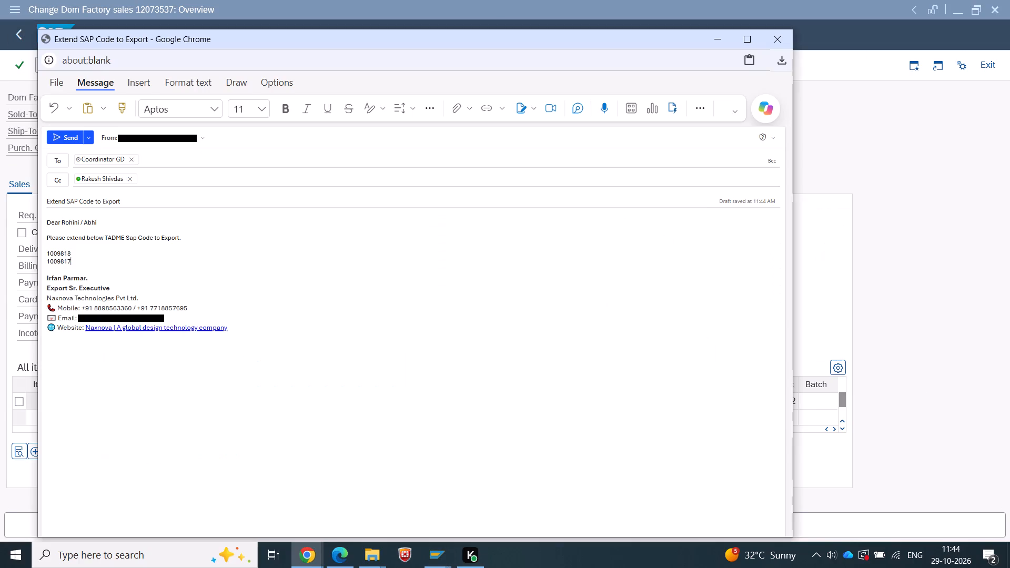
scroll(328, 204, up, 4)
click(757, 39)
scroll(157, 172, up, 5)
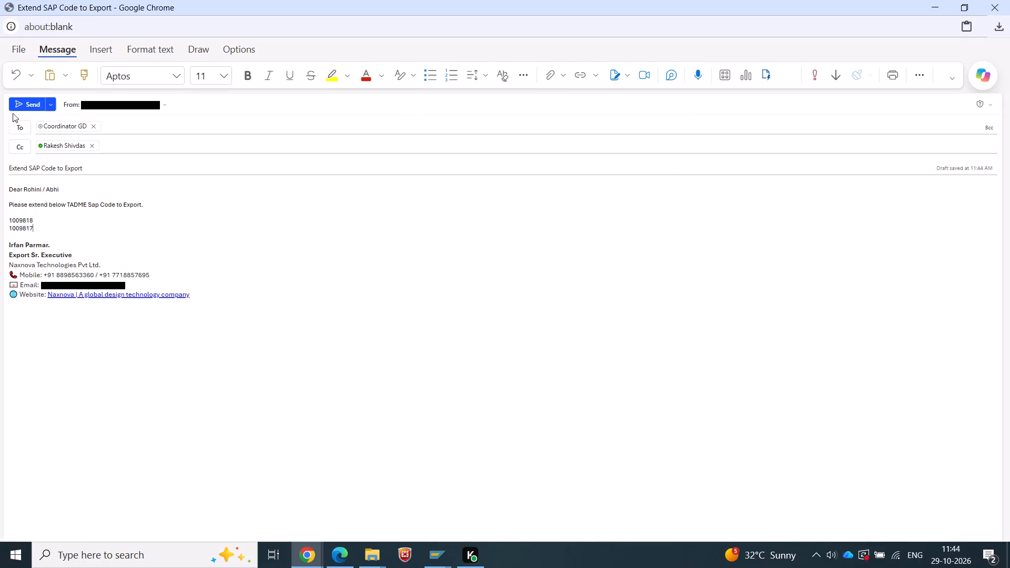
click(25, 98)
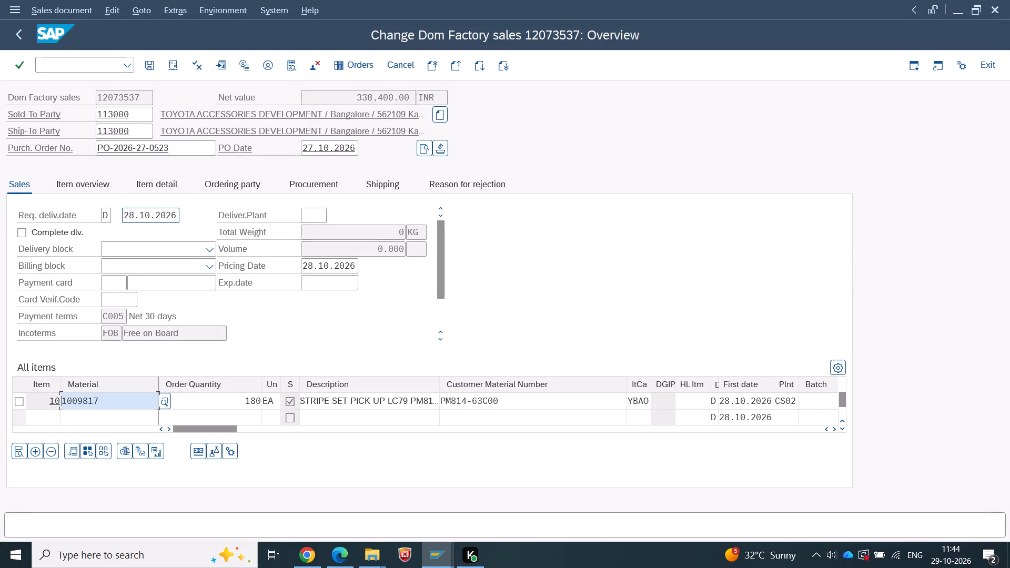
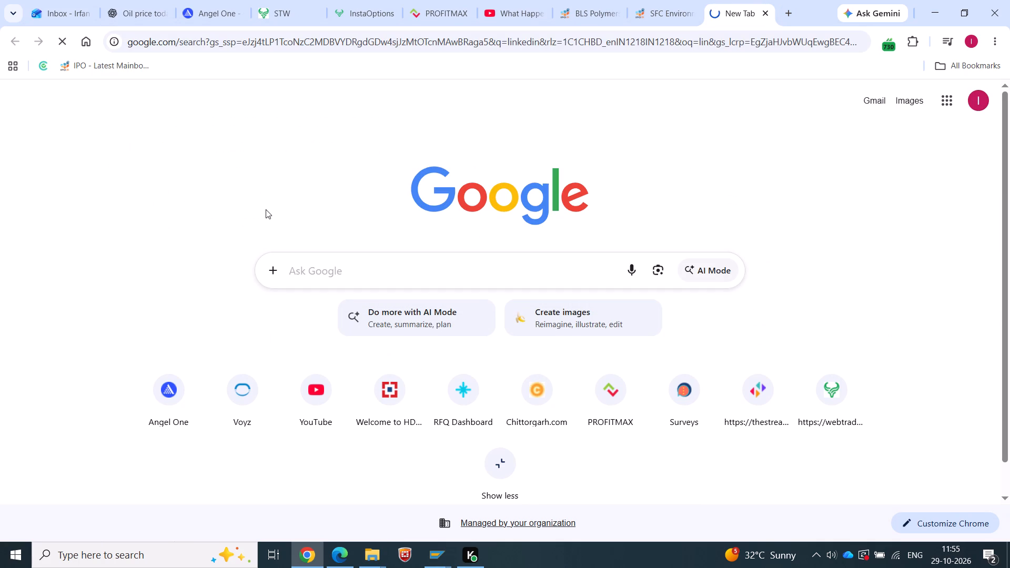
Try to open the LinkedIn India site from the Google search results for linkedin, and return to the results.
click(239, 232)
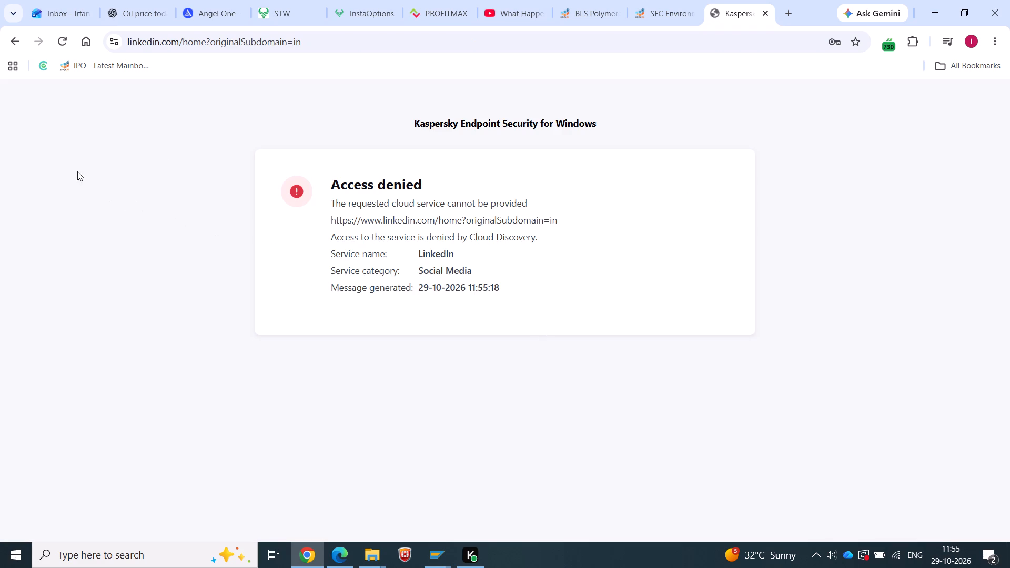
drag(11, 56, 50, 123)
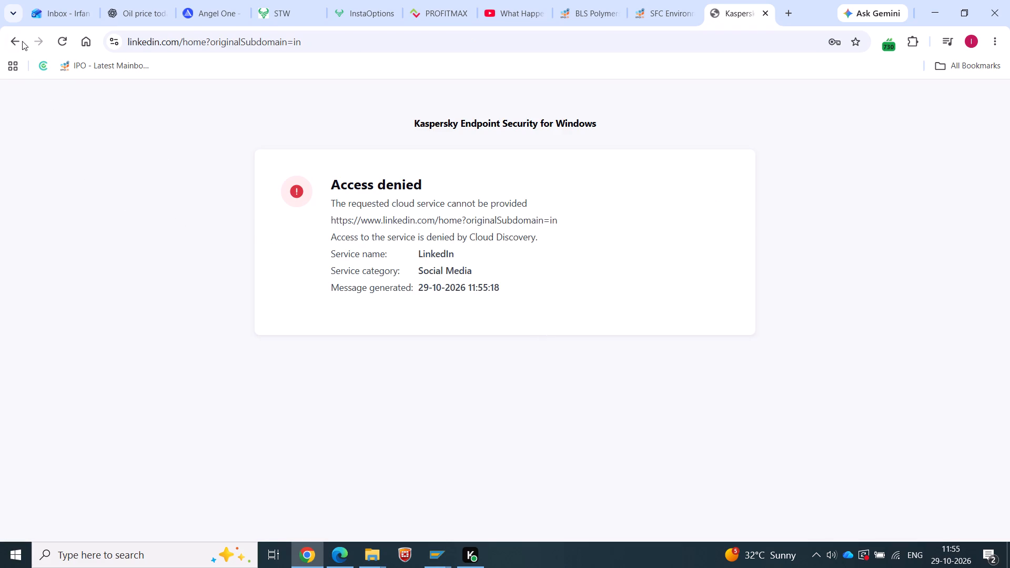
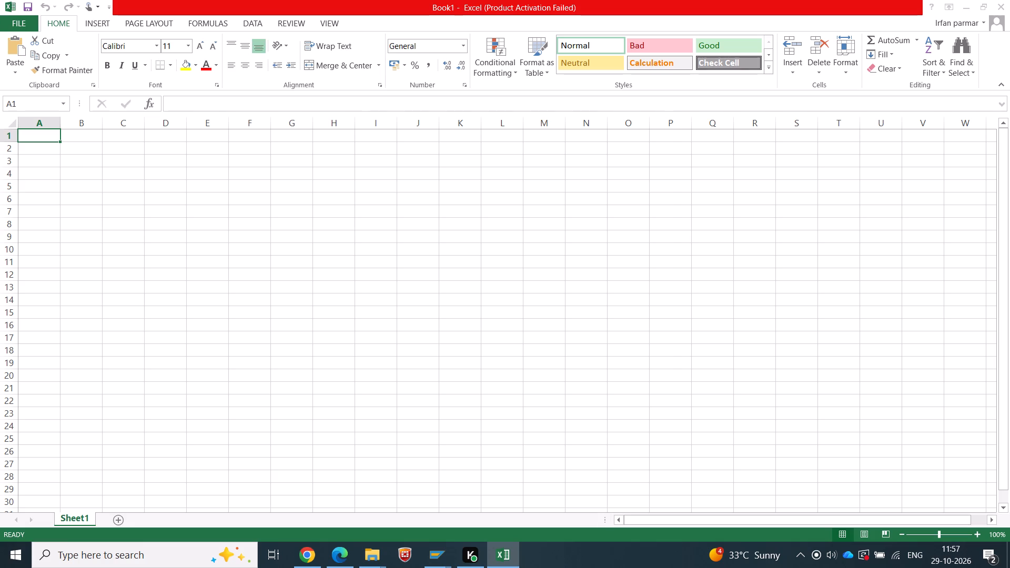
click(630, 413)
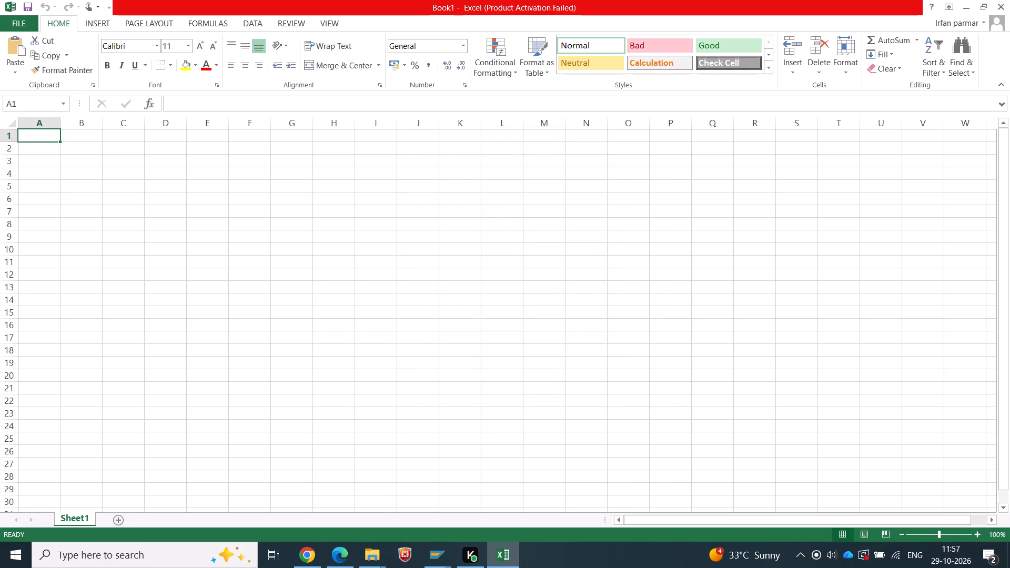
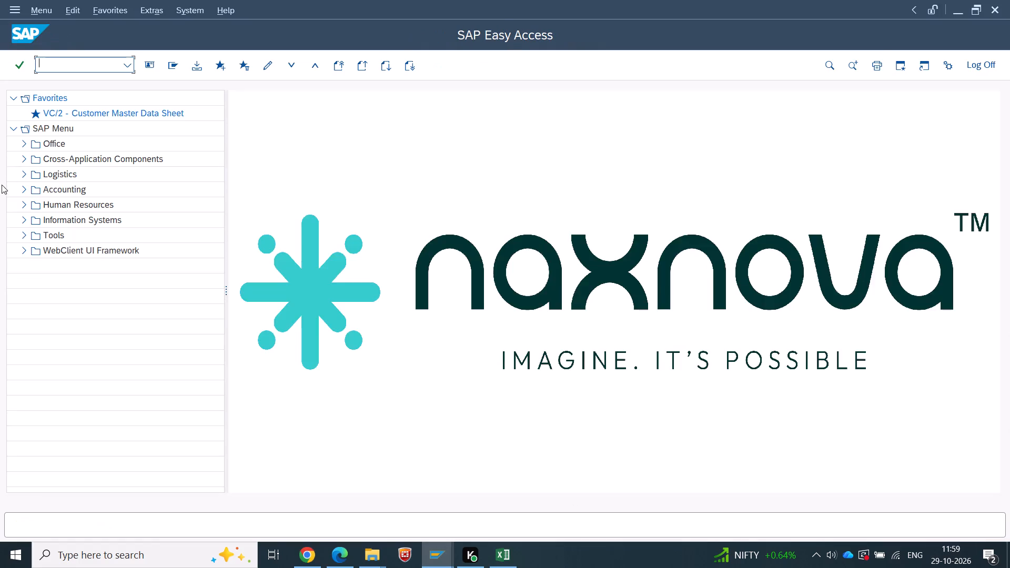
Open the Sales Order Status report with transaction code ZSOSTATUS.
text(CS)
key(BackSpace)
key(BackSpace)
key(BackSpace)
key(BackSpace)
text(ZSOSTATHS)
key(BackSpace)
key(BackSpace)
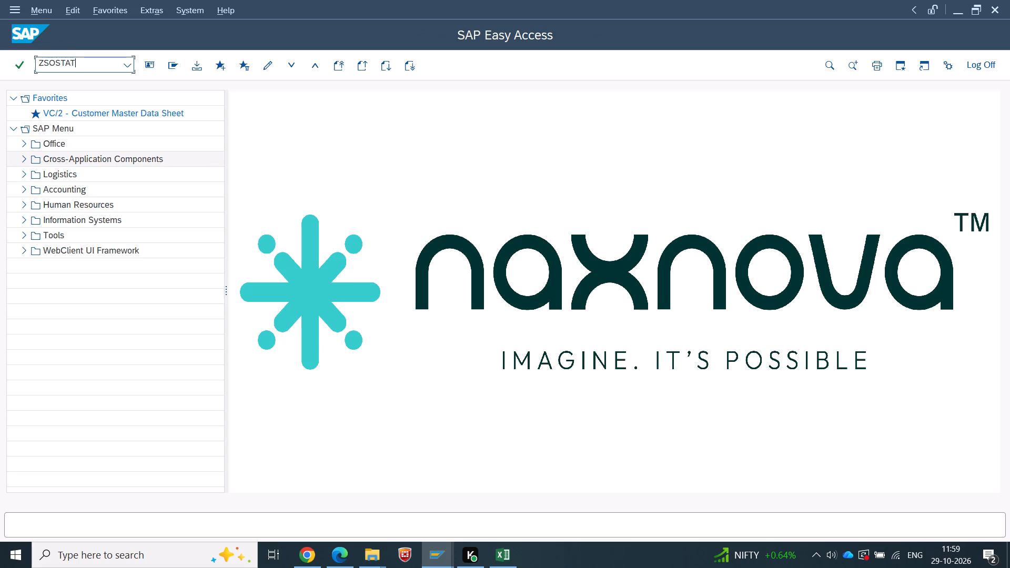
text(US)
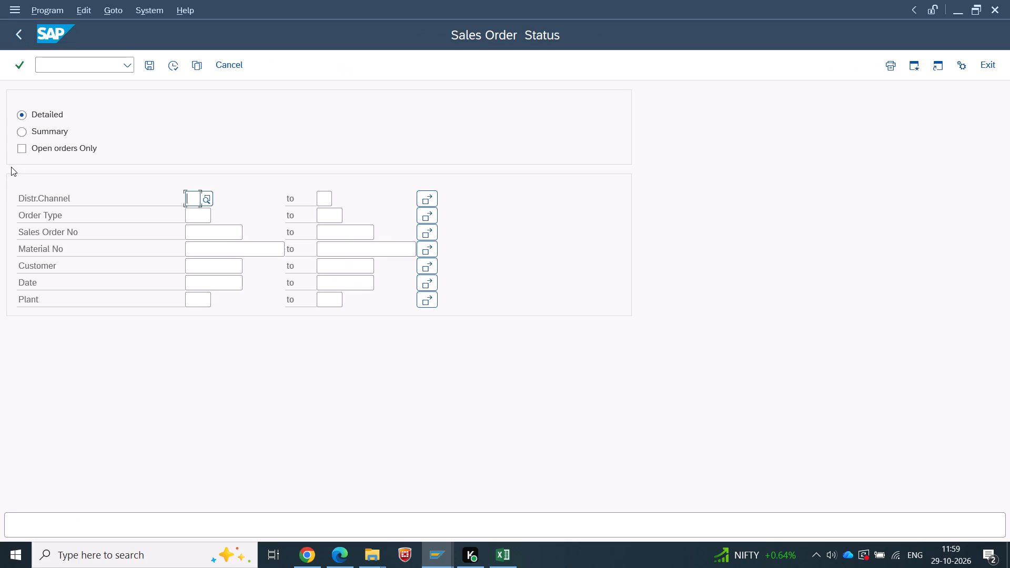
Filter the detailed Sales Order Status report by material number 1009817, using the copied code.
click(207, 254)
key(ctrl+v)
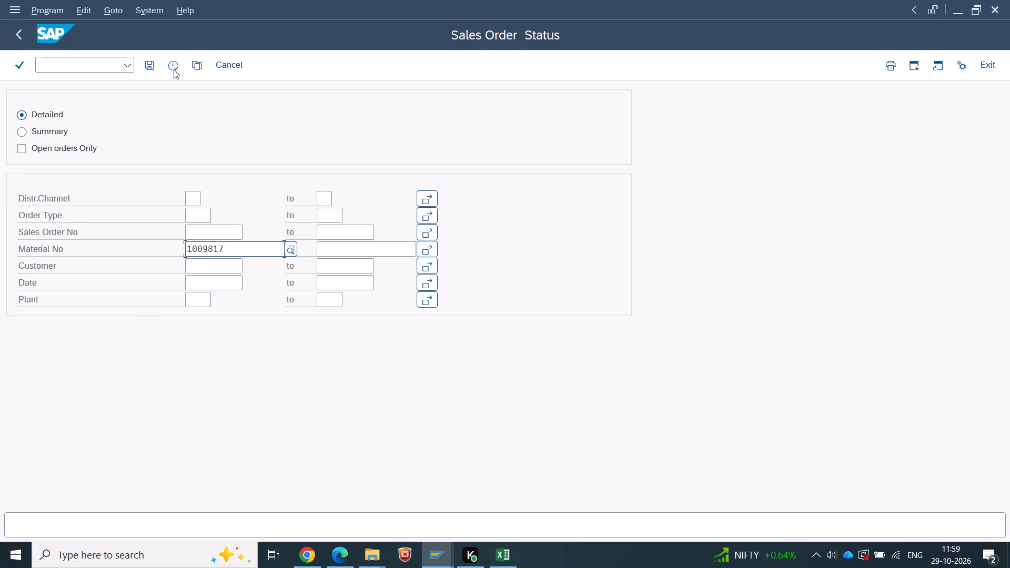
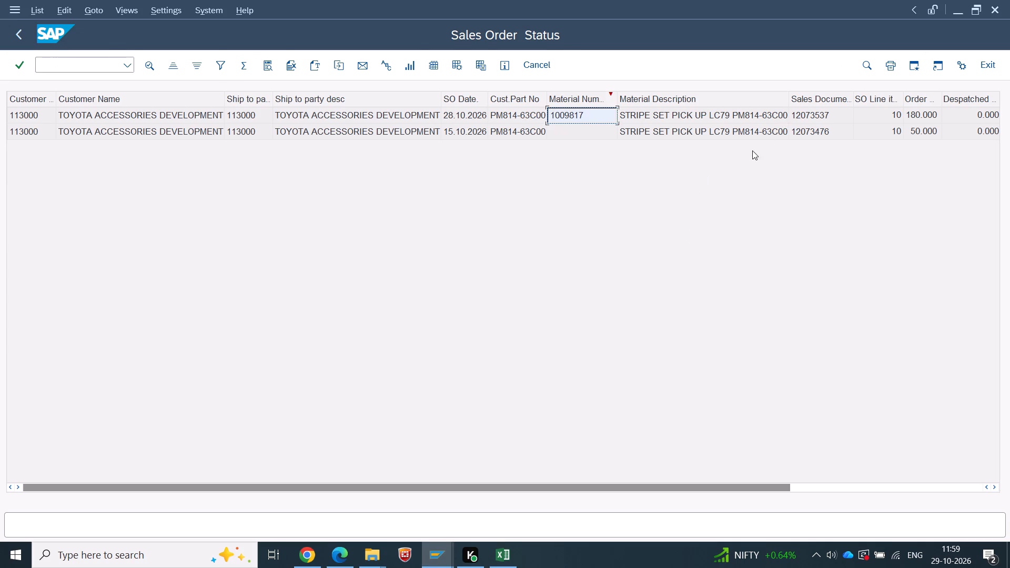
In the Excel workbook Book1, paste material number 1009817 into cell C1 beside PM814-63C00 "with over fender".
click(194, 136)
key(ctrl+v)
click(260, 207)
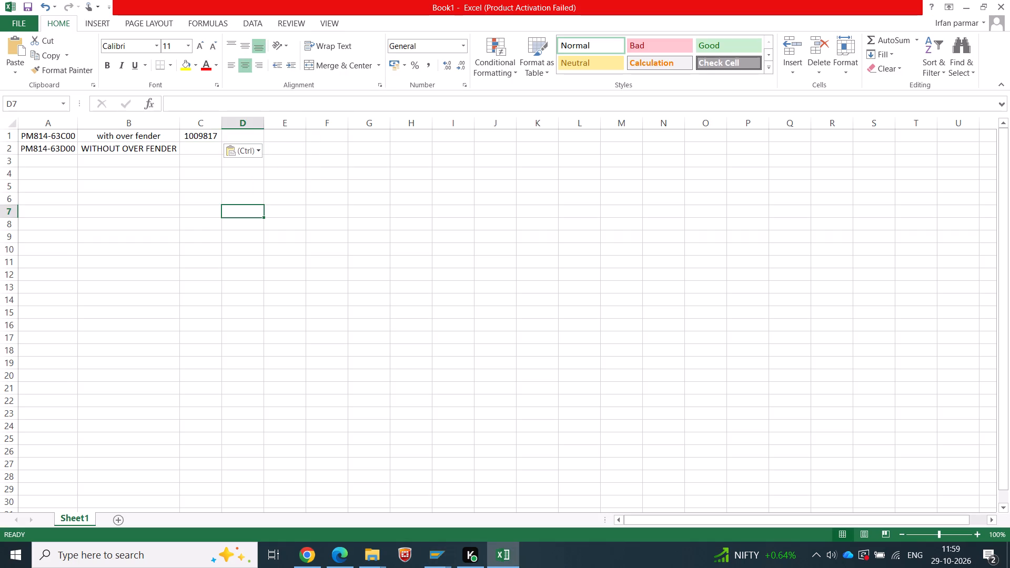
Switch to the SAP Sales Order Status list and copy sales document number 12073476 from the 15.10.2026 order row.
key(alt+Tab)
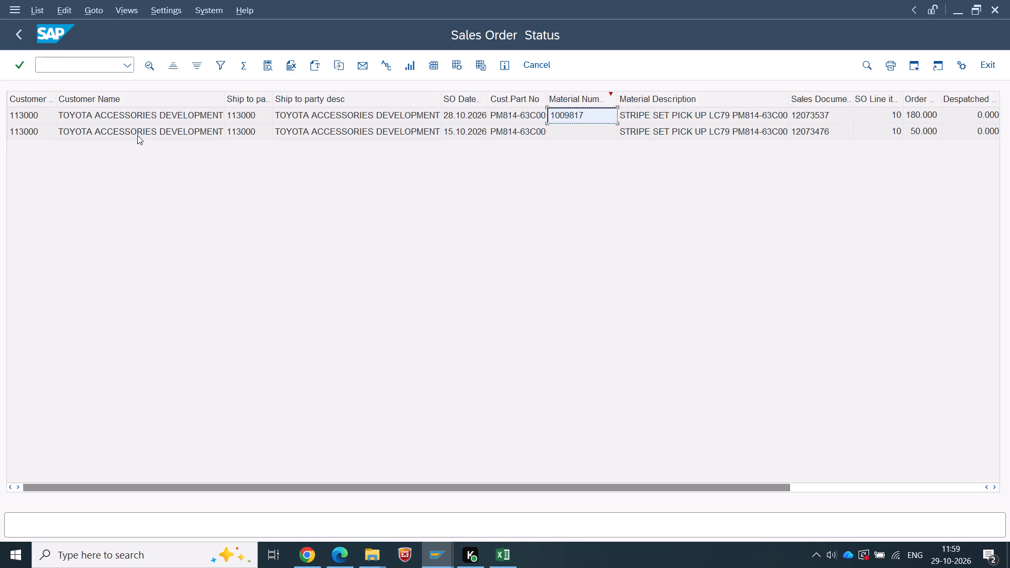
scroll(714, 128, down, 1)
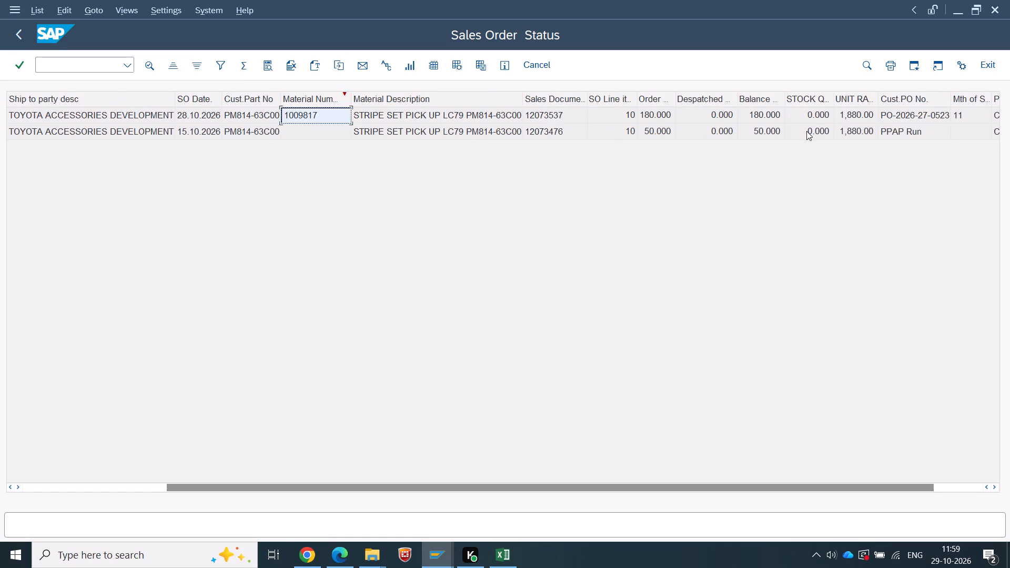
scroll(823, 131, down, 1)
scroll(903, 136, up, 5)
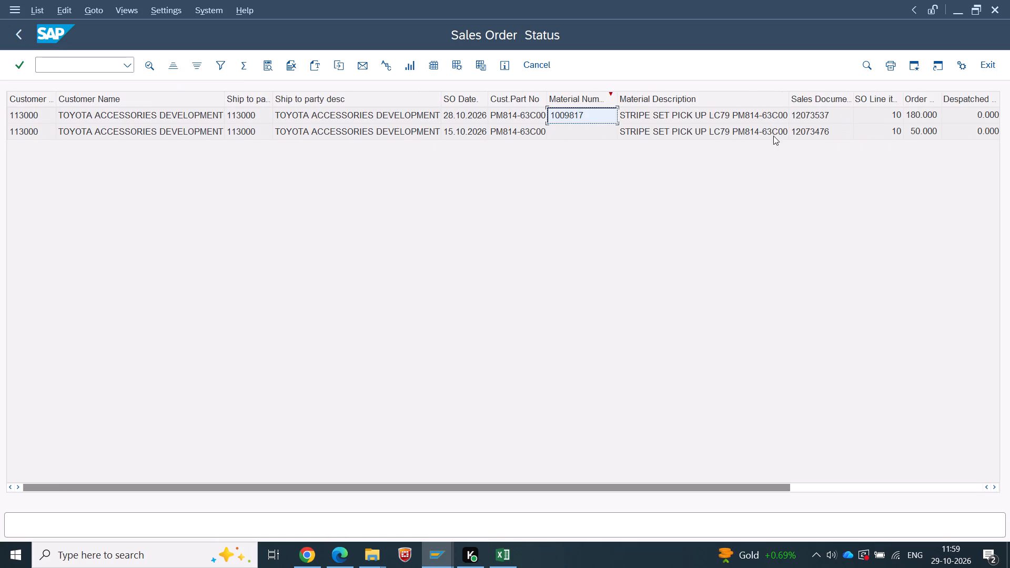
click(805, 131)
key(ctrl+c)
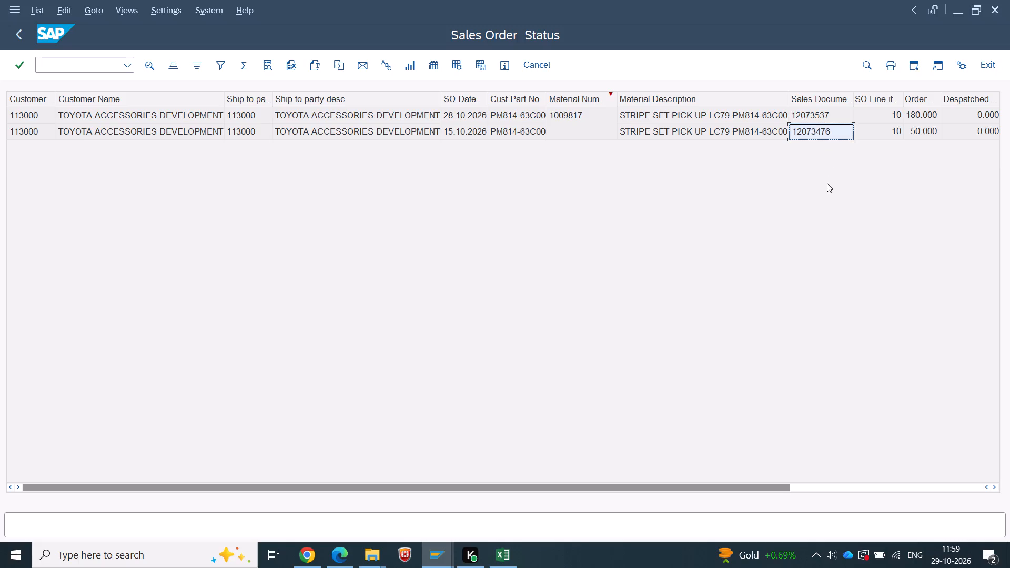
key(alt+Tab)
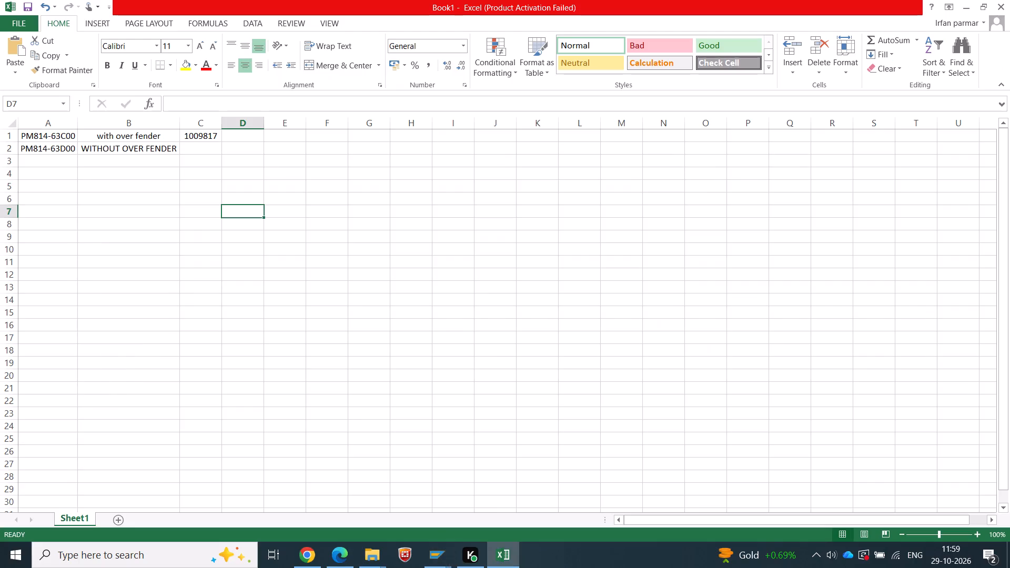
click(294, 130)
key(ctrl+v)
click(353, 205)
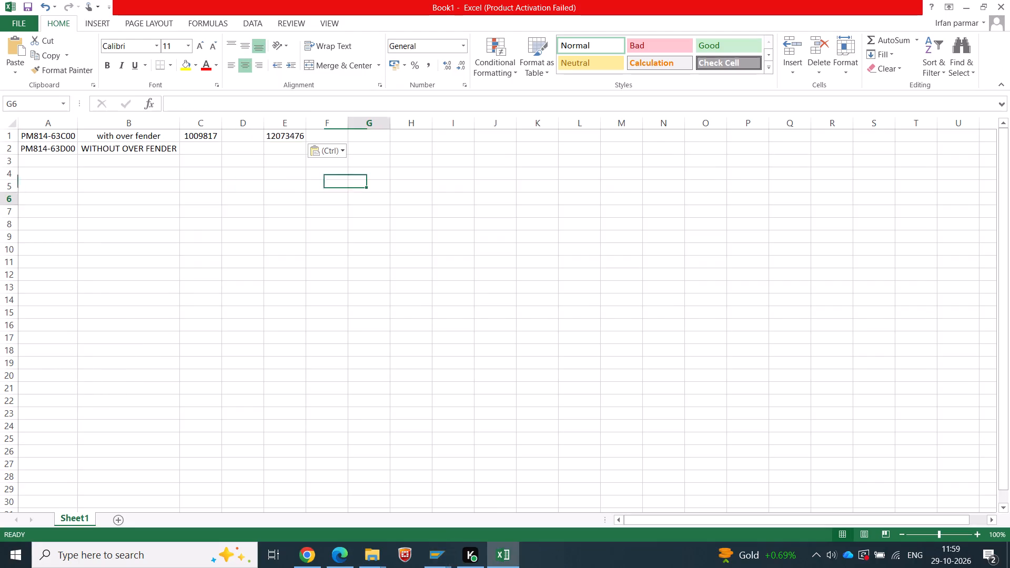
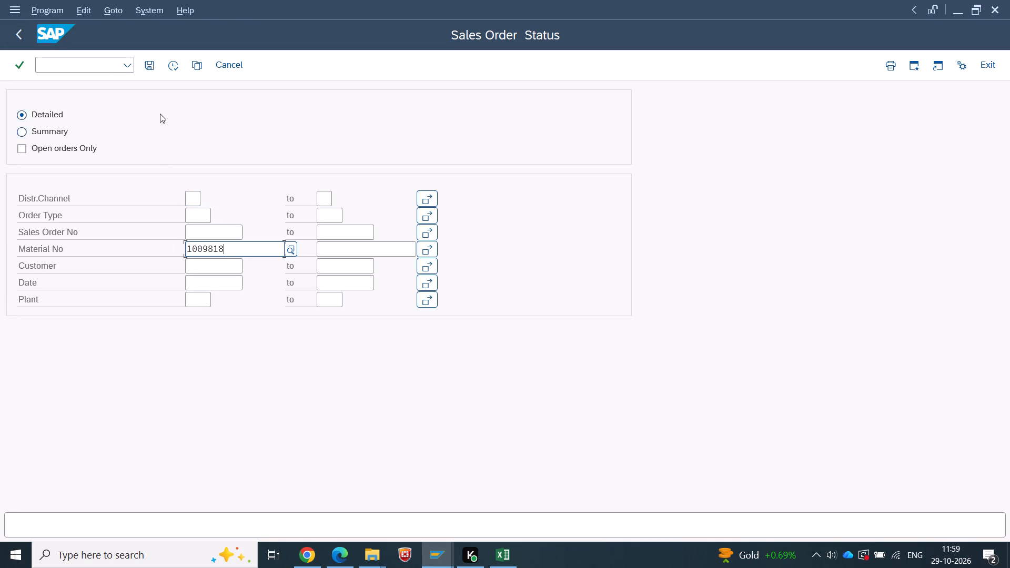
Run the detailed Sales Order Status report for material 1009818 and check the sales document numbers of its order rows.
click(175, 64)
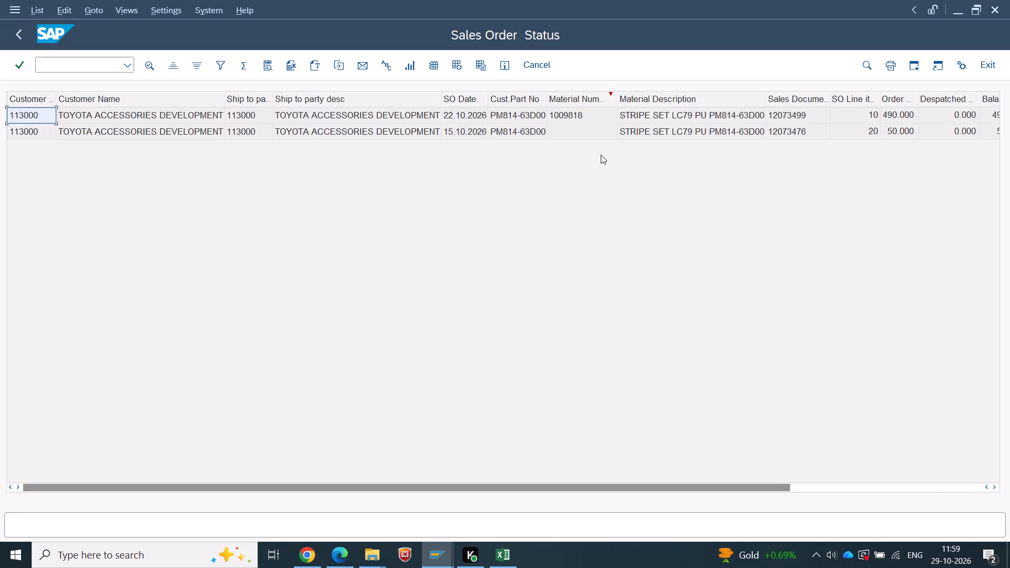
scroll(705, 146, down, 1)
scroll(604, 150, up, 1)
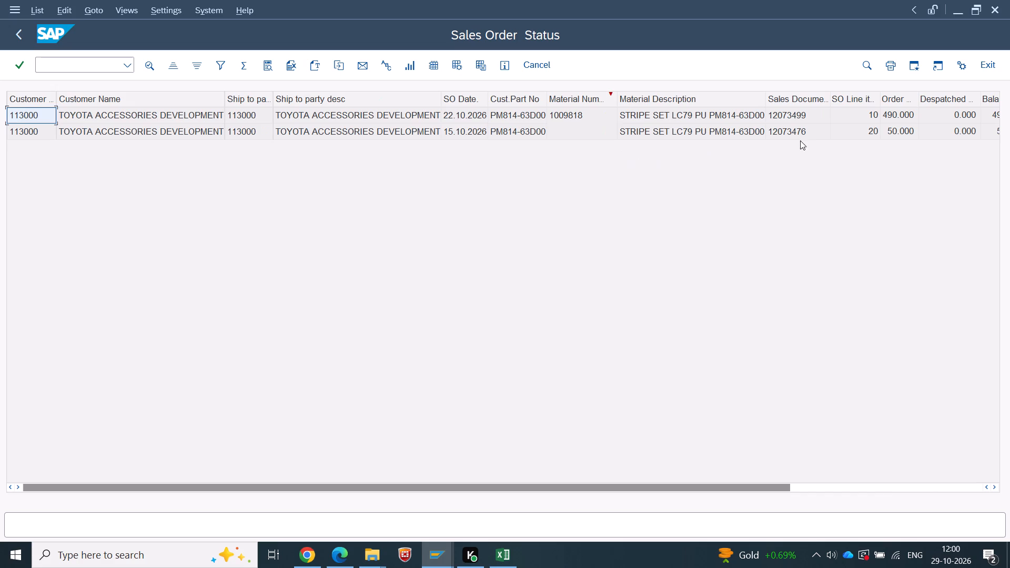
click(811, 139)
Switch to the Excel workbook Book1 with the PM814-63C00 and PM814-63D00 rows.
key(alt+Tab)
key(alt+Tab)
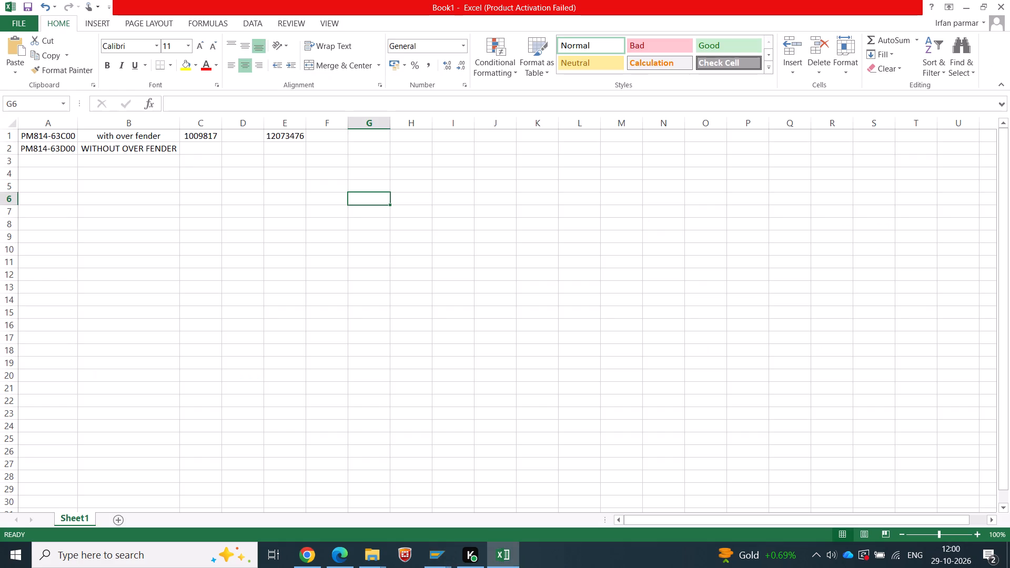
In Book1, fill sales document number 12073476 down from E1 into cell E2 beside PM814-63D00.
click(293, 146)
key(ctrl+d)
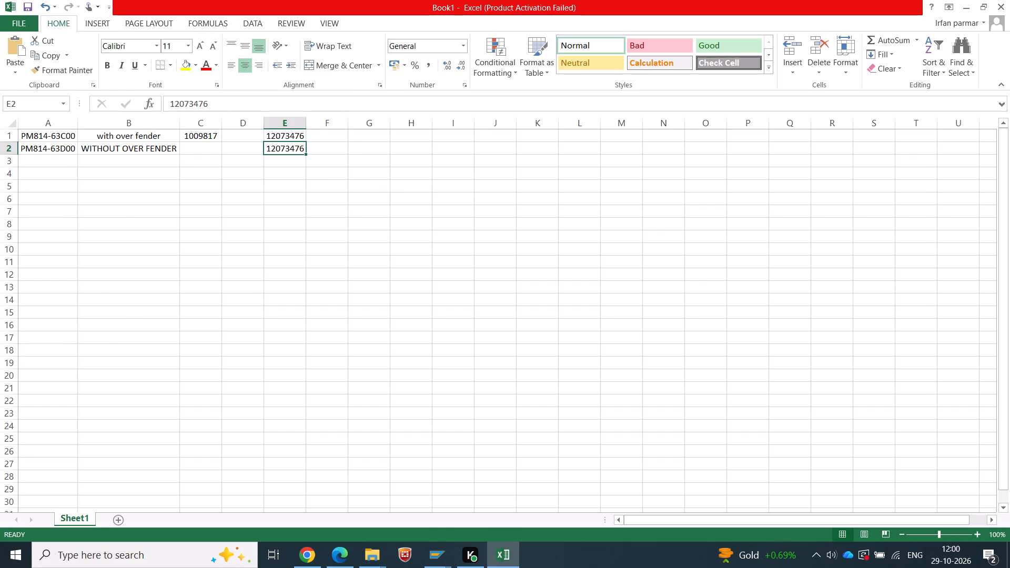
Copy material number 1009818 from the 22.10.2026 row in SAP Sales Order Status into Book1 cell C2 beside PM814-63D00.
click(205, 150)
key(alt+Tab)
click(564, 110)
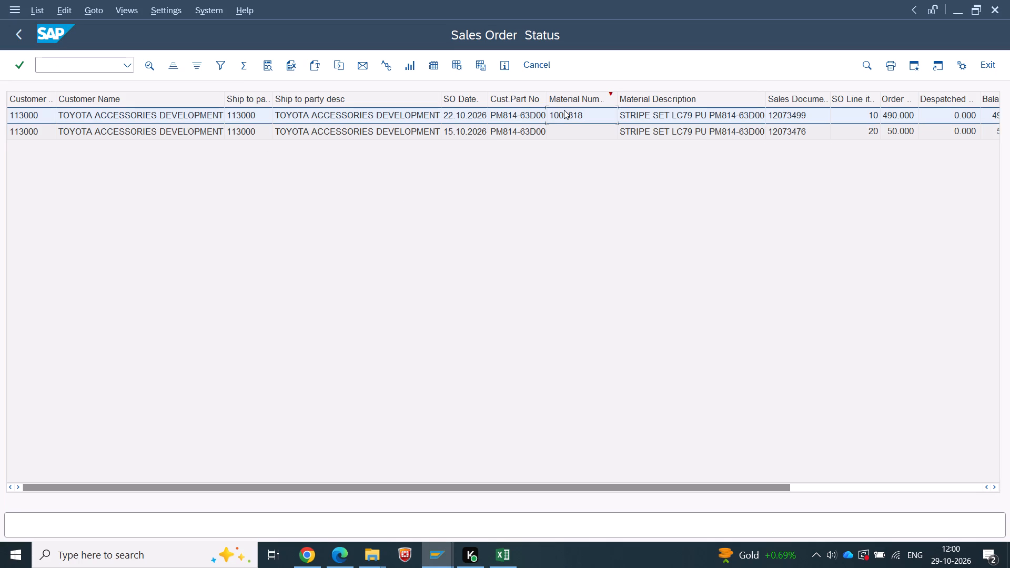
key(ctrl+y)
key(ctrl+c)
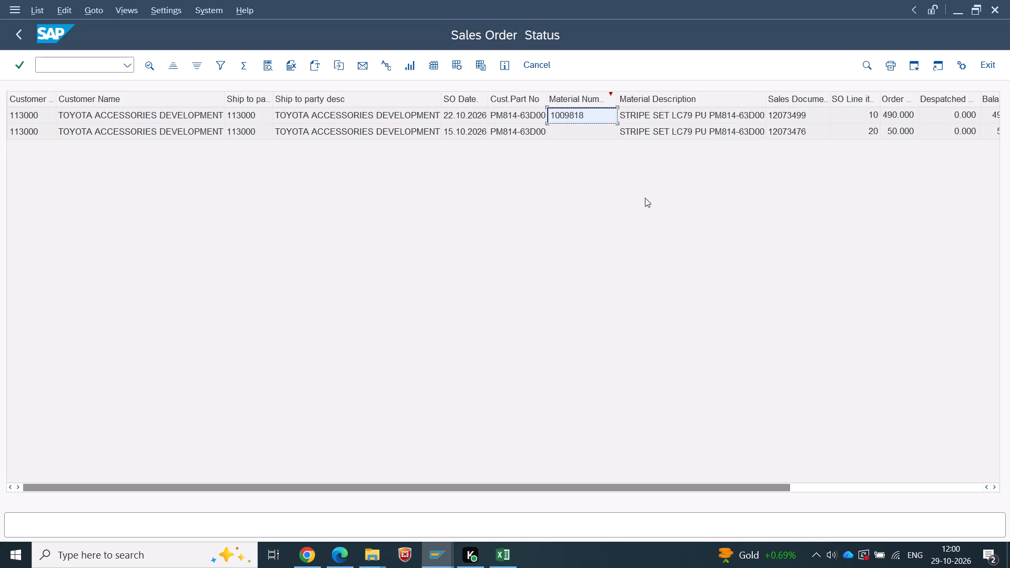
key(alt+Tab)
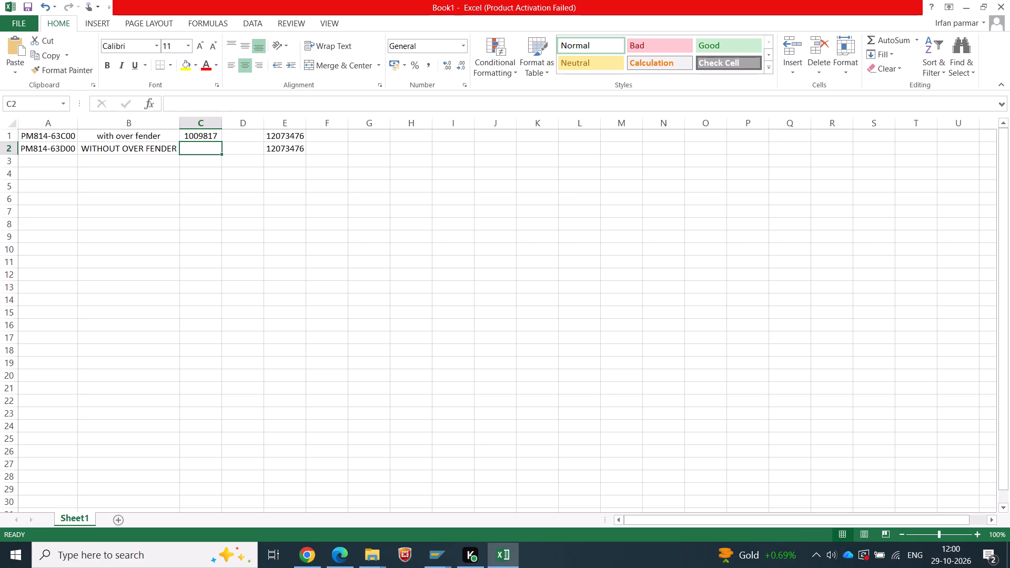
key(ctrl+v)
key(alt+Tab)
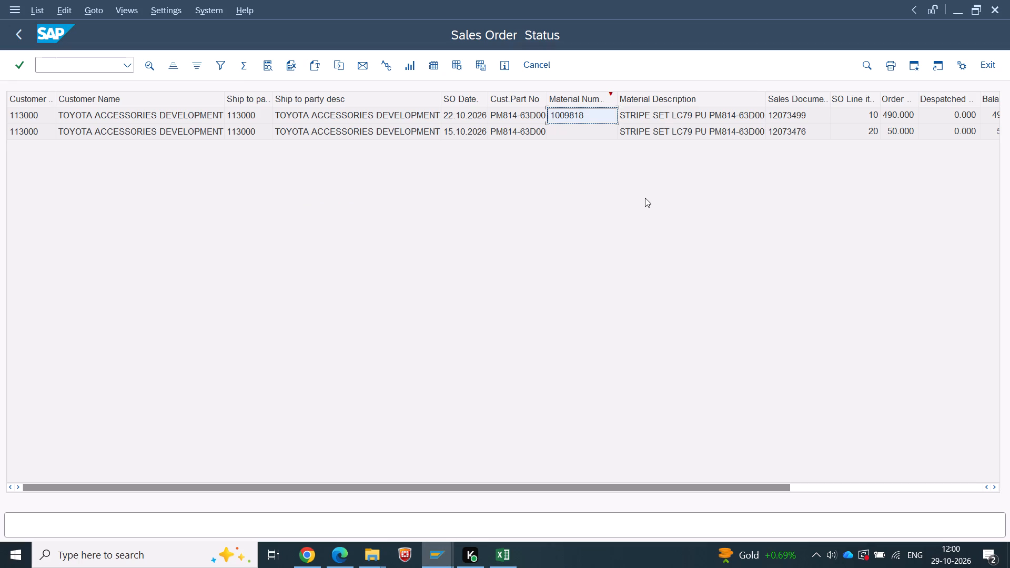
key(alt+Tab)
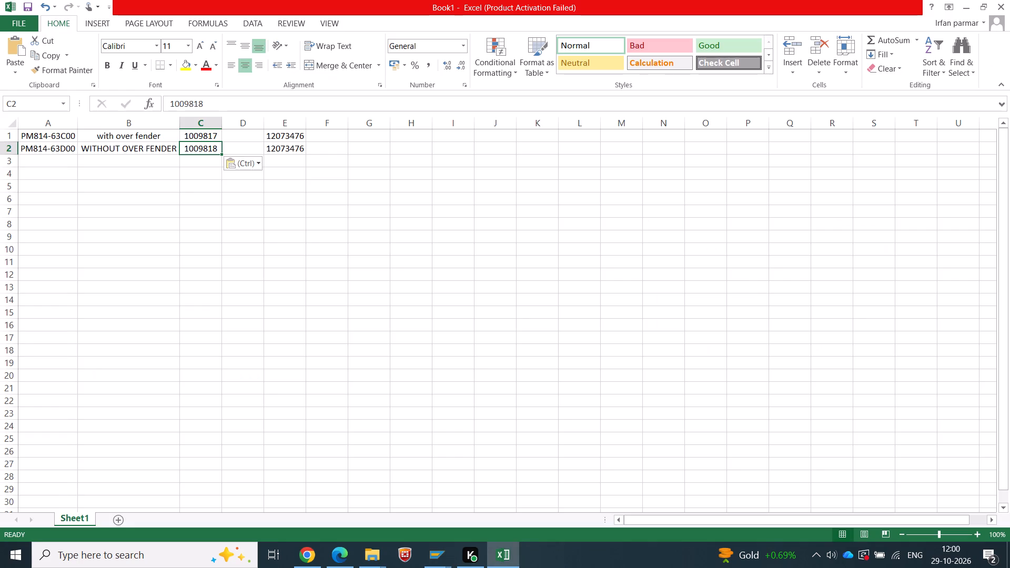
Auto-fit all column widths of the Book1 sheet to their contents.
click(16, 120)
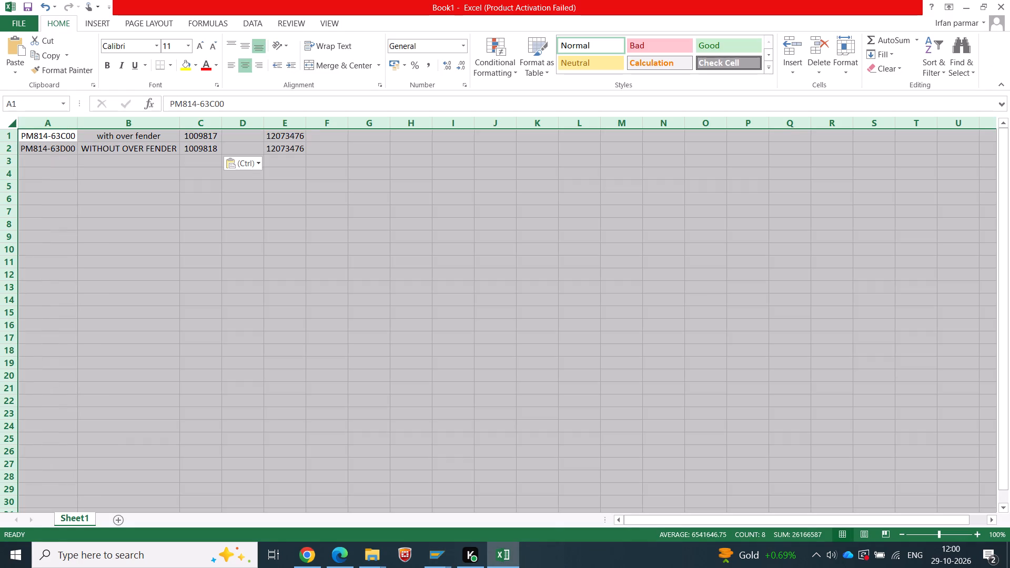
double_click(80, 121)
click(433, 282)
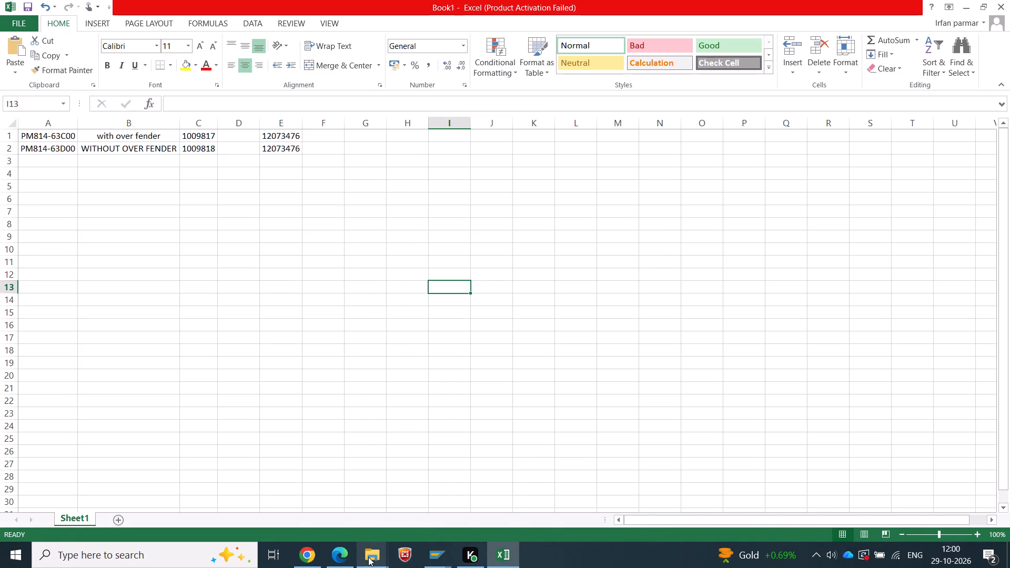
Open Master File for After Market Customer1 from Irfan > Model Photos > Stock & Master File of AM, showing sheet LC 79 SC & 71.
click(294, 514)
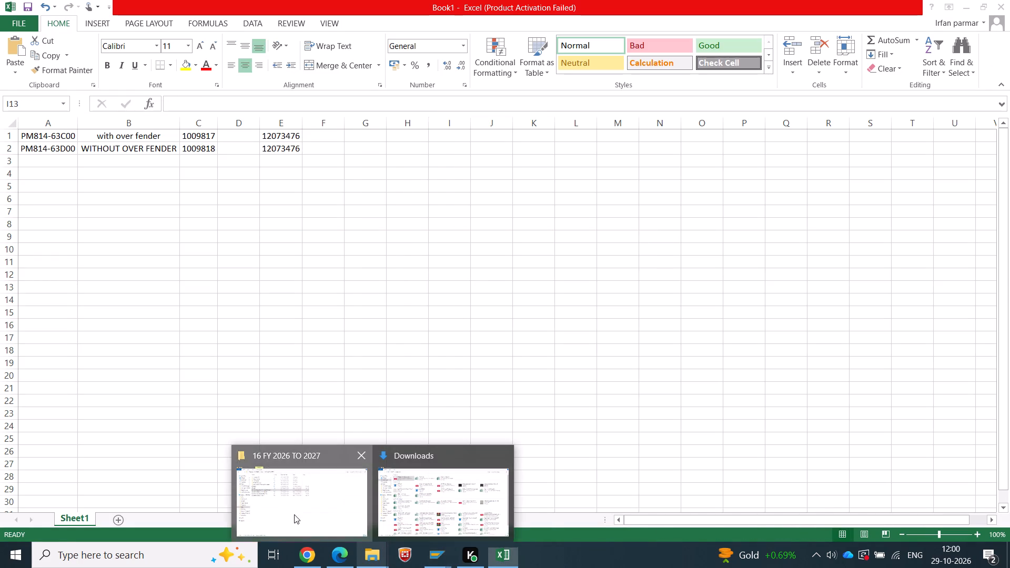
click(47, 311)
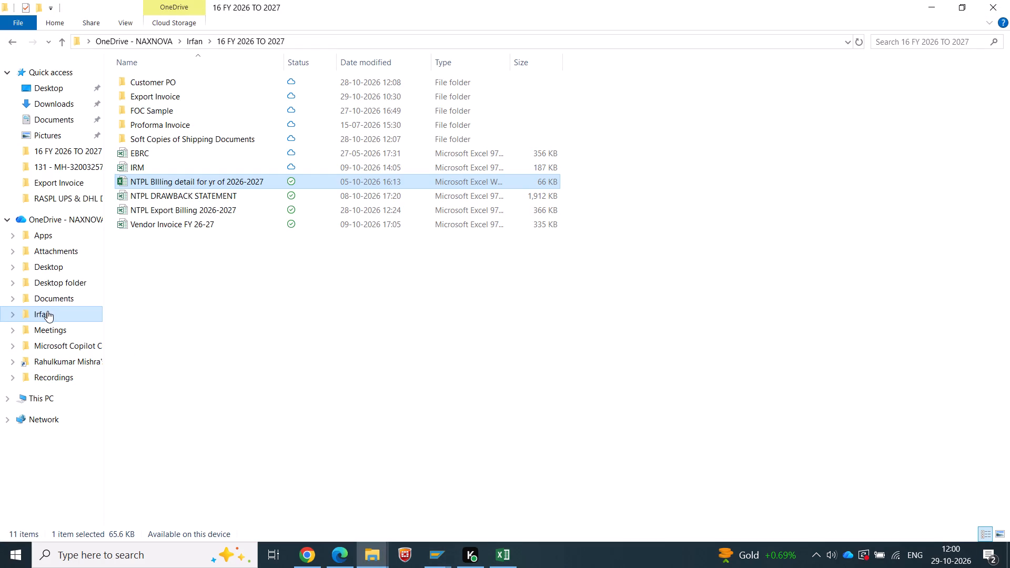
double_click(149, 340)
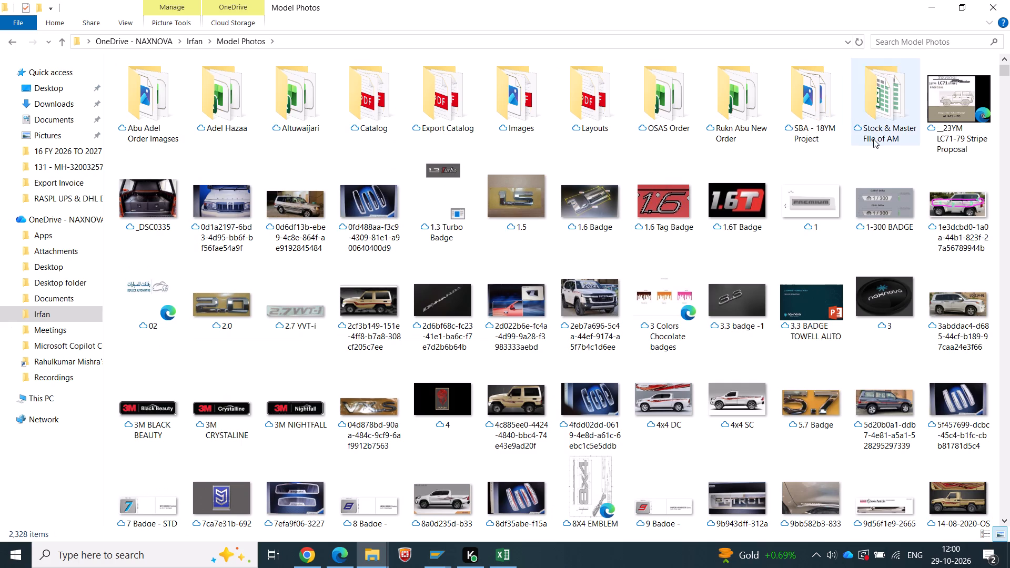
double_click(873, 139)
double_click(246, 382)
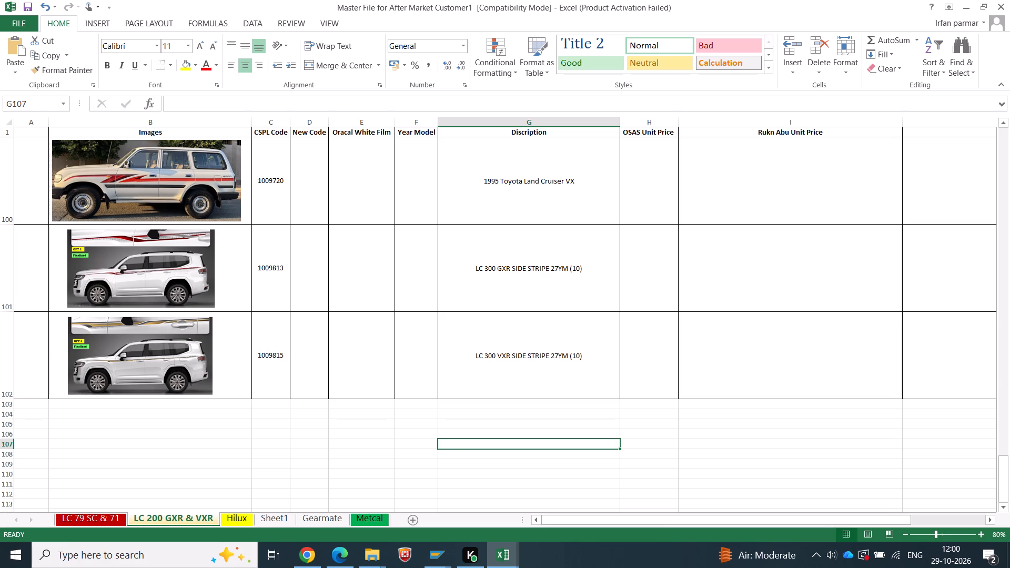
click(92, 522)
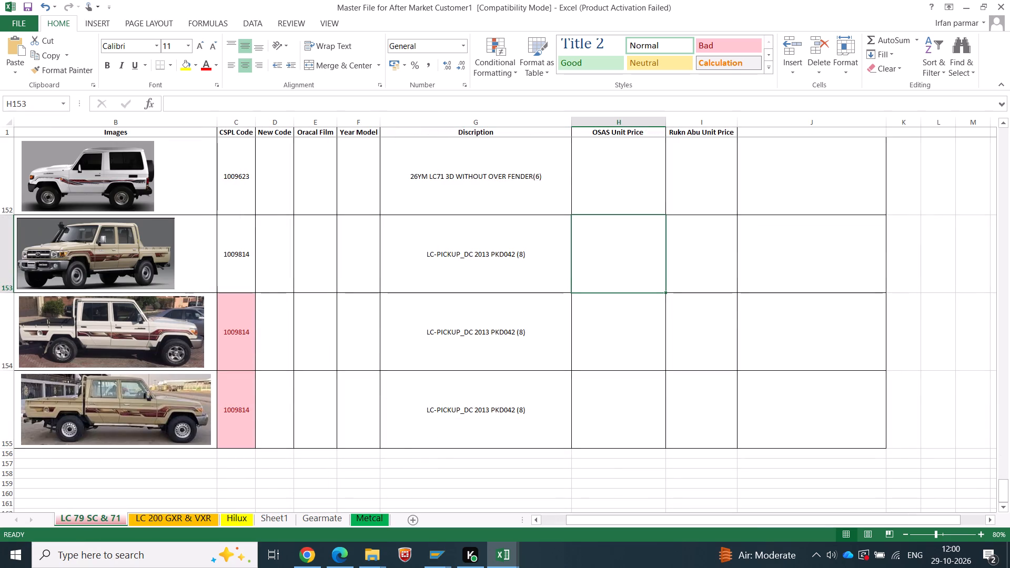
Copy codes 1009817 and 1009818 from Book1 and paste them as values into the first empty CSPL Code cells, C156:C157.
click(151, 456)
key(Down)
key(Down)
key(Down)
key(Down)
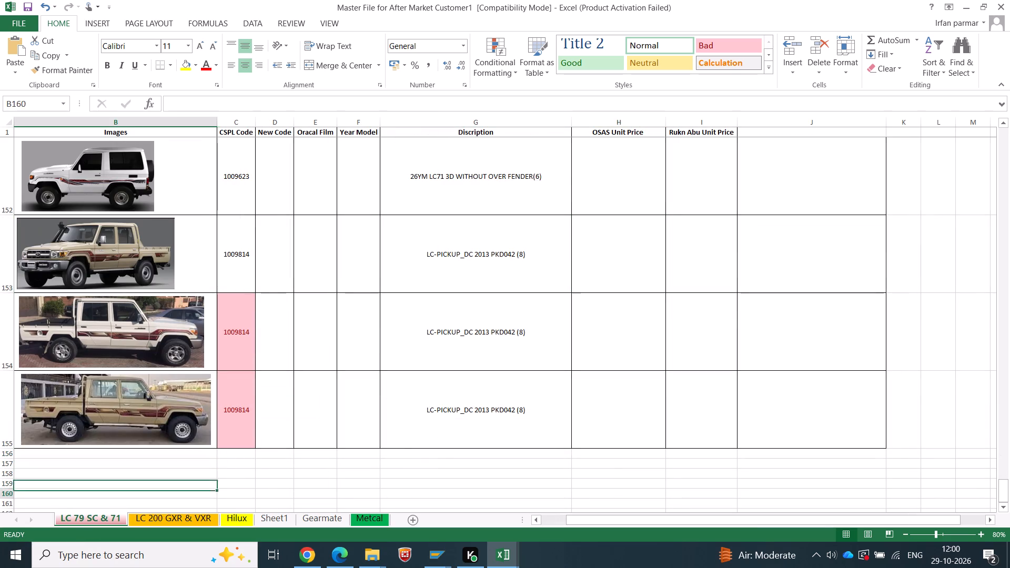
key(Down)
key(Down)
key(Down)
key(Down)
key(Down)
key(Down)
key(Down)
key(Down)
key(Down)
key(Down)
key(Down)
key(Down)
key(Down)
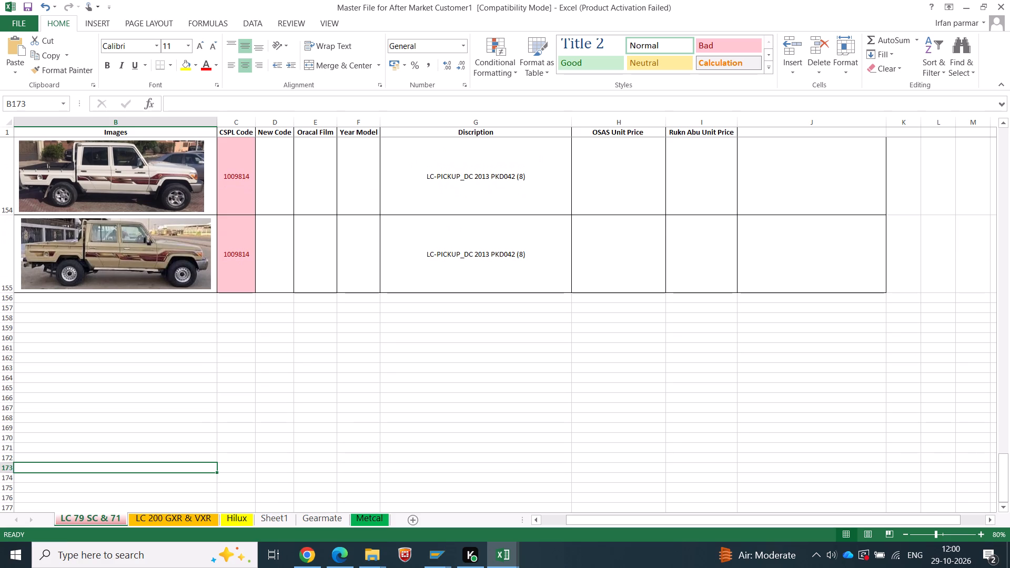
key(alt+Tab)
drag(197, 139, 199, 146)
key(ctrl+c)
key(alt+Tab)
right_click(236, 300)
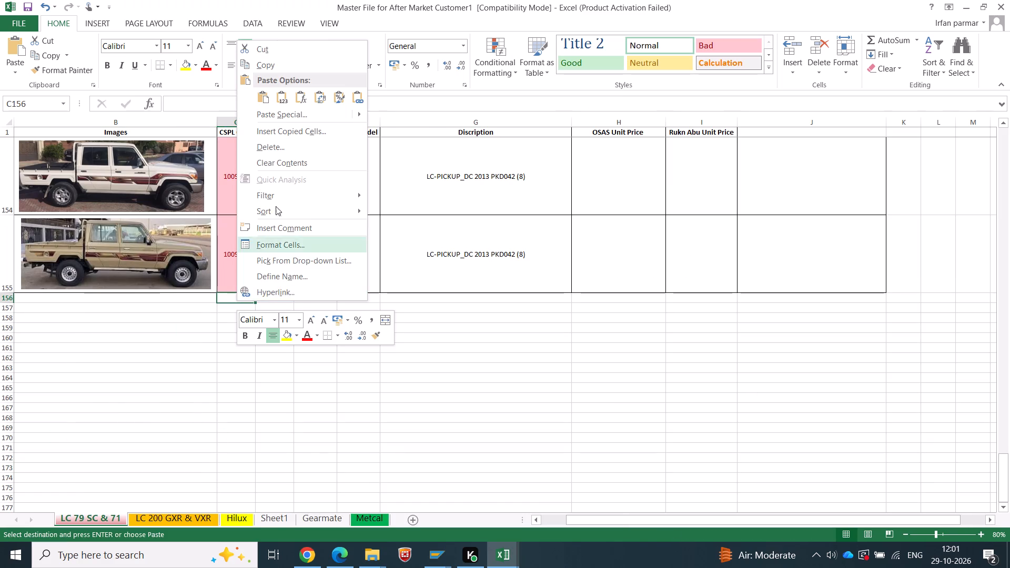
click(281, 105)
Copy the two over-fender descriptions from Book1 column B and paste them as values into Discription cells G156:G157.
key(alt+Tab)
drag(121, 136, 124, 151)
key(ctrl+c)
key(alt+Tab)
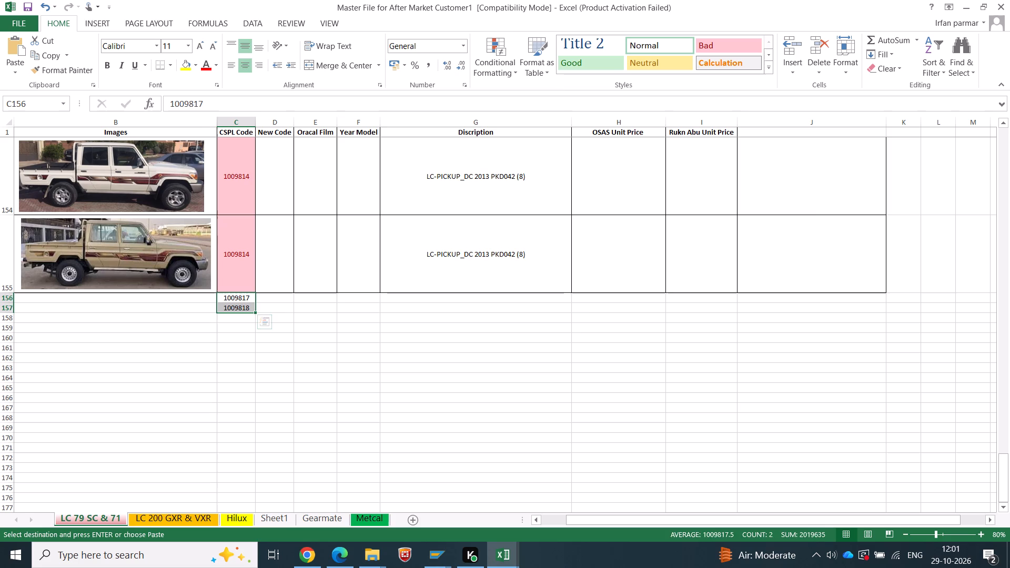
right_click(425, 299)
click(471, 94)
Prefix the description of code 1009817 in G156 so it reads "LC 79 SC 26 YM with over fender".
double_click(432, 299)
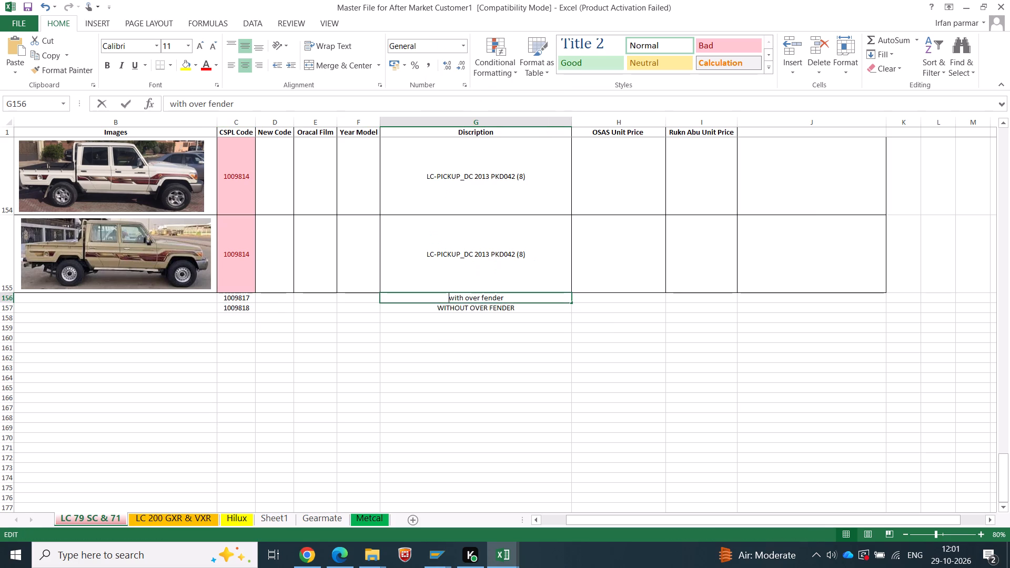
text(LC)
key(space)
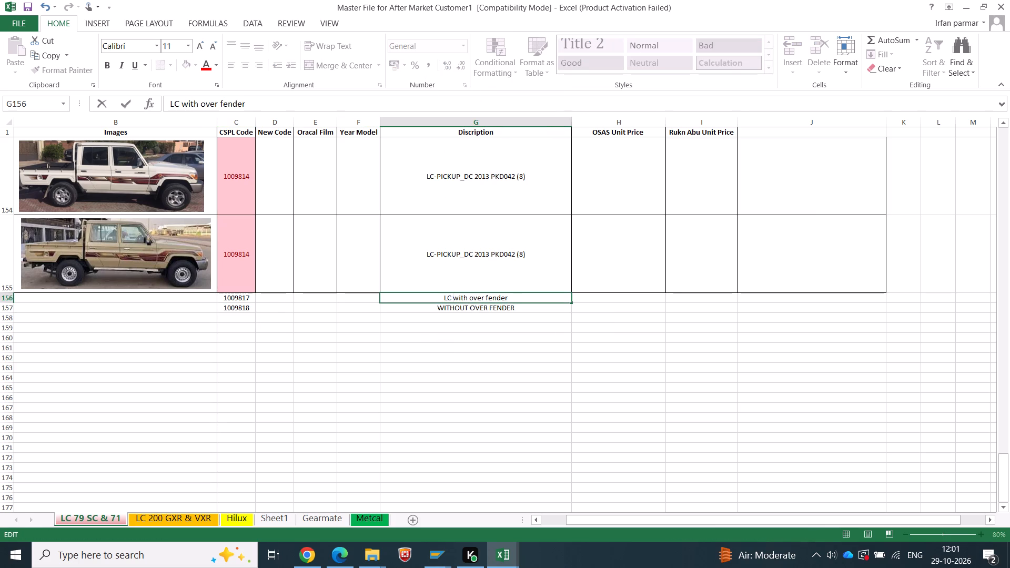
text(79 S)
text(C 26)
key(space)
text(YM)
key(space)
key(Return)
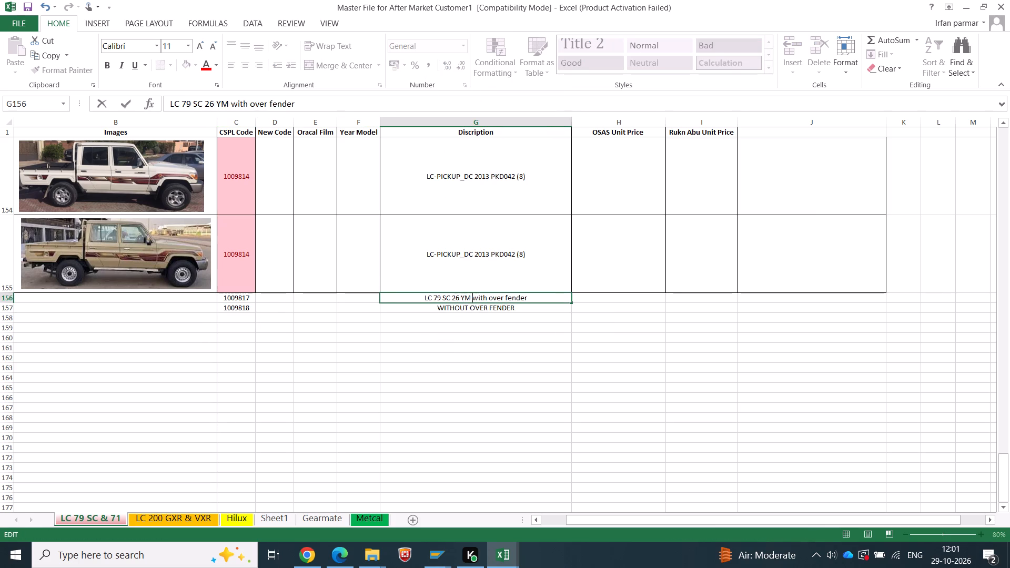
Prefix the description in G157 so it reads "LC 79 SC 26 YM WITHOUT OVER FENDER", and save the master file.
key(F2)
click(431, 302)
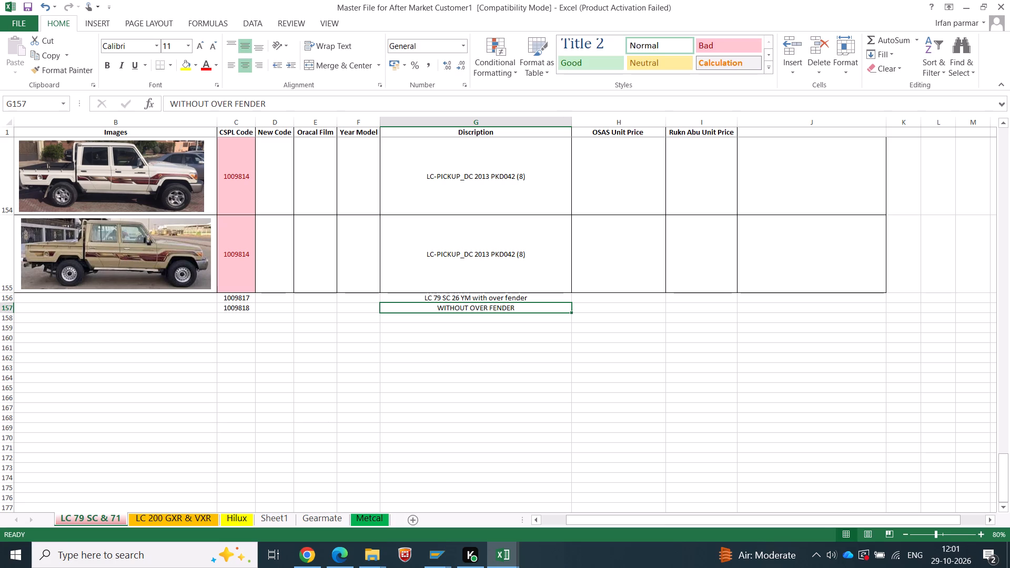
click(430, 310)
double_click(429, 309)
text(LC 79 D)
key(BackSpace)
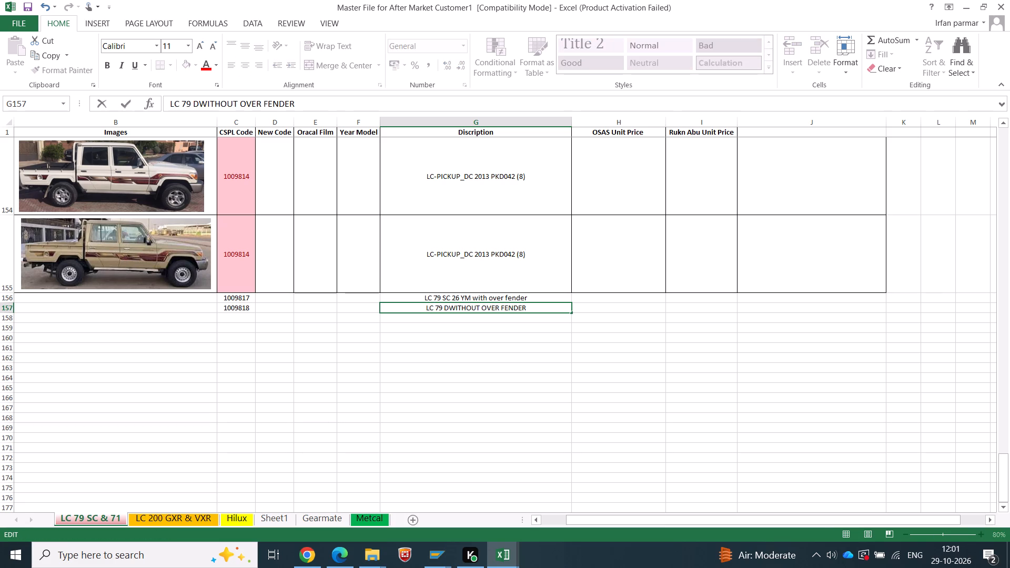
key(shift+s)
text(C 26)
key(space)
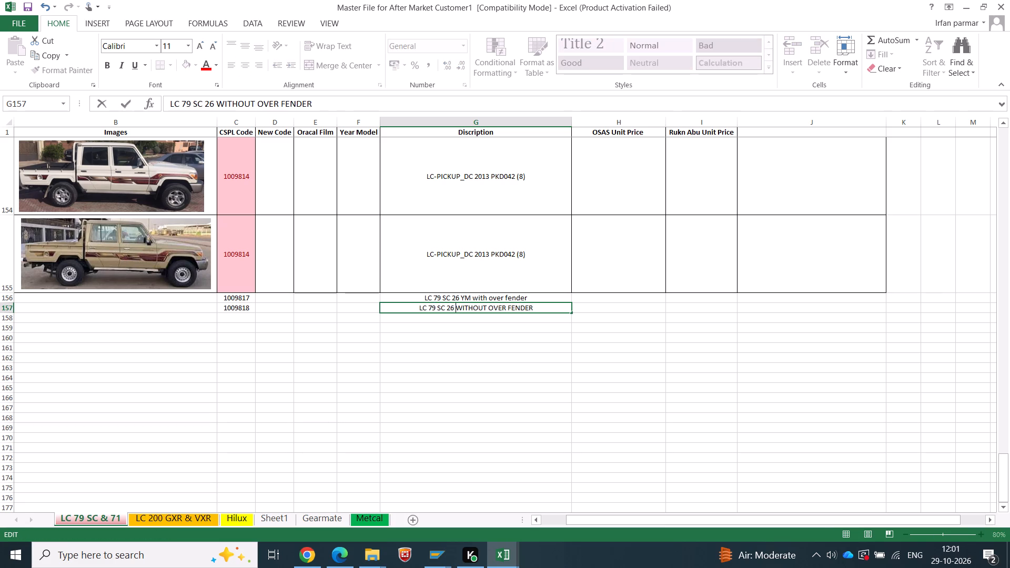
text(YM)
key(space)
click(447, 392)
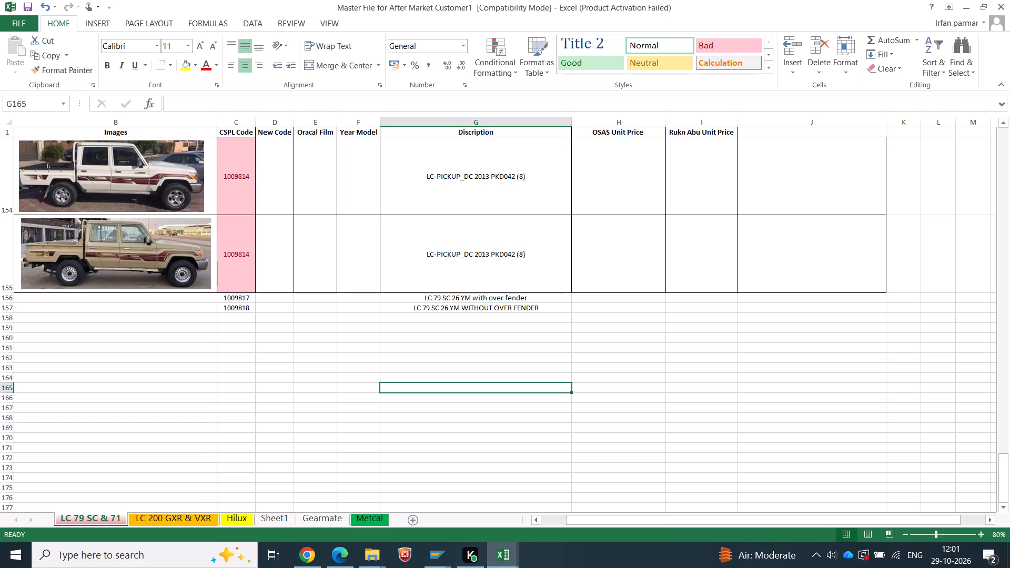
key(ctrl+s)
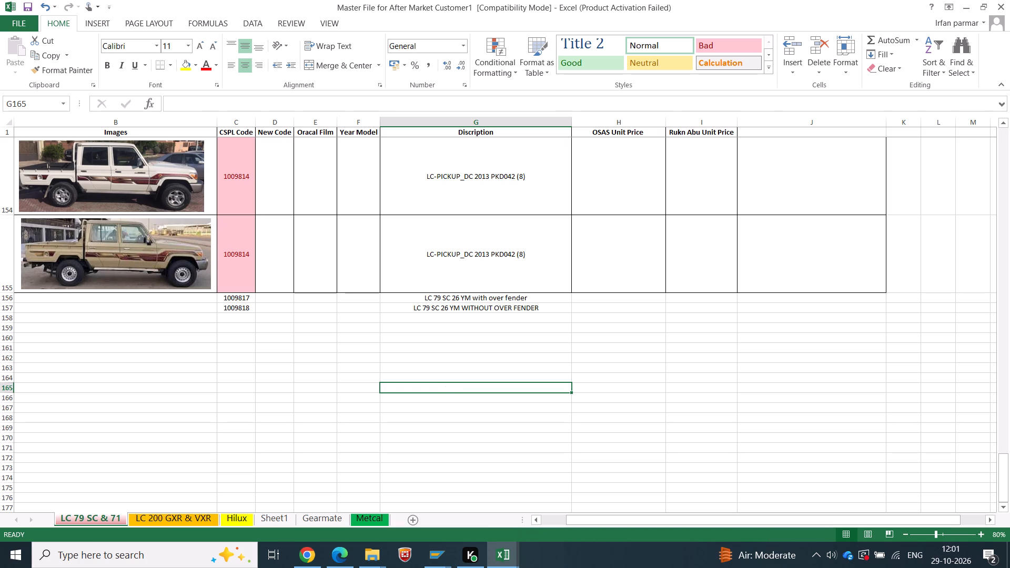
Apply all borders to the new rows A156:J157 and save the master file.
drag(750, 312, 0, 332)
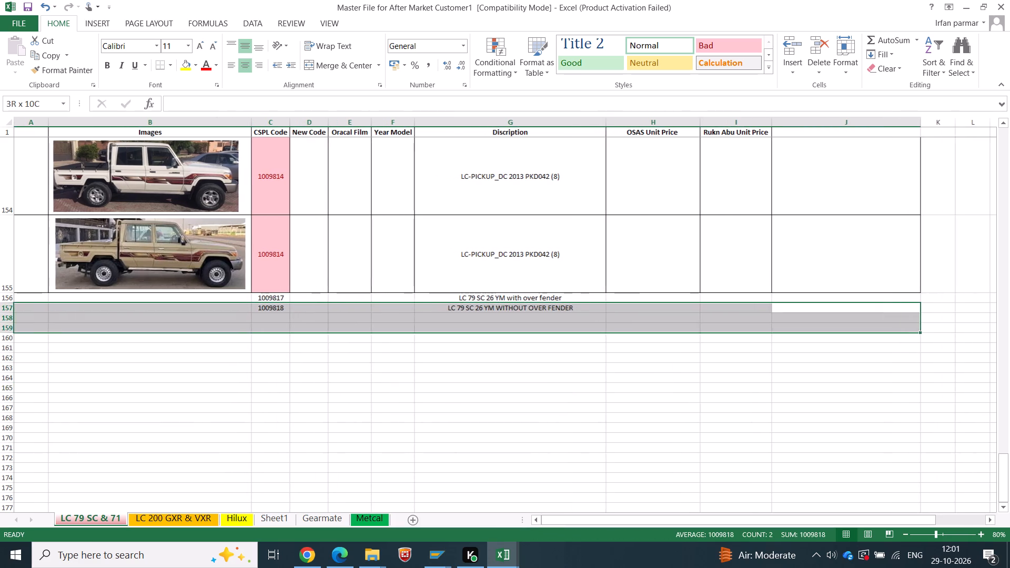
drag(0, 332, 0, 297)
click(172, 70)
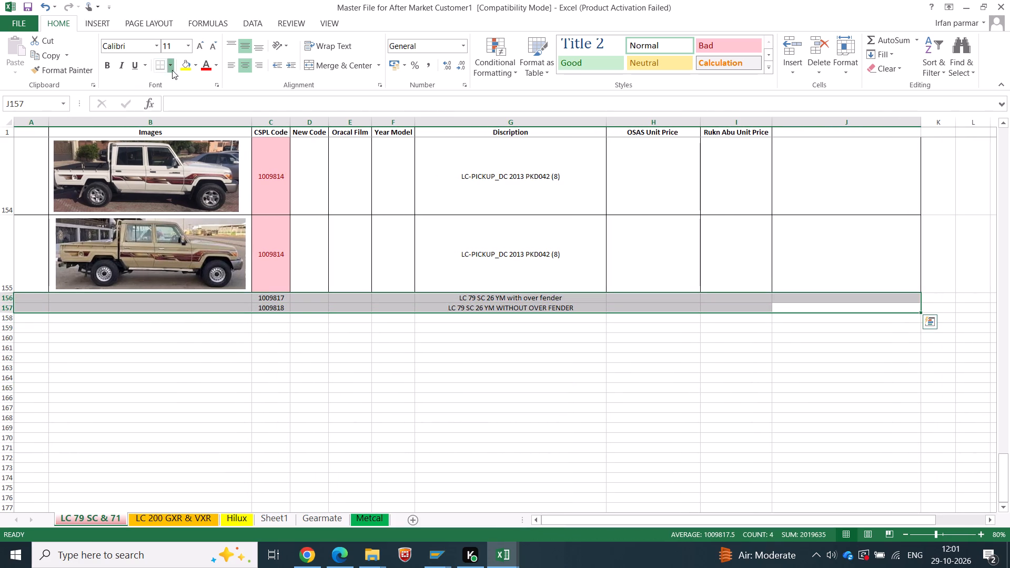
click(174, 178)
click(387, 436)
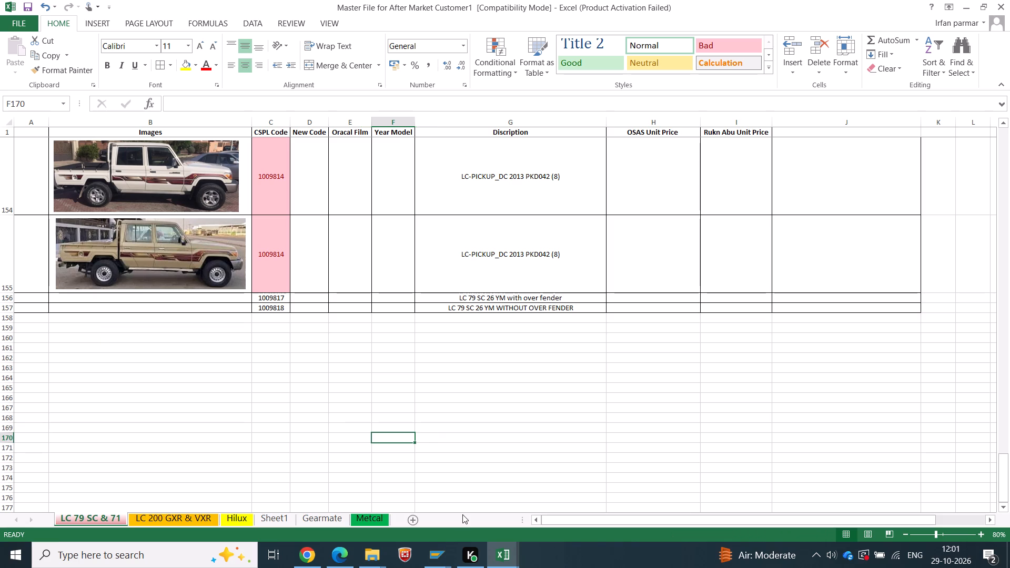
key(ctrl+s)
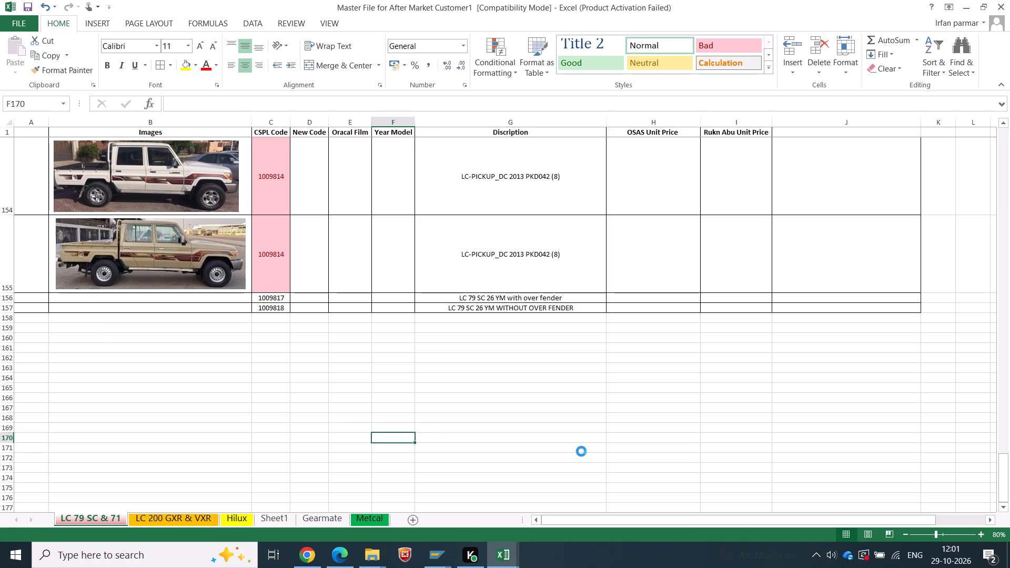